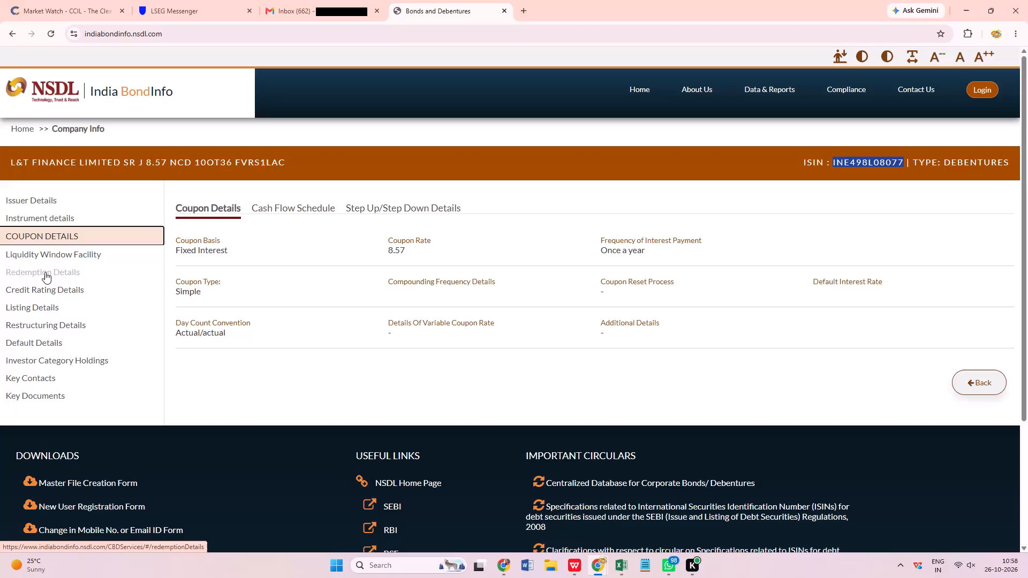
Examine the redemption, put/call option, liquidity window, coupon and instrument details of the L&T Finance 8.57 NCD with ISIN INE498L08077.
left_click(45, 272)
left_click(354, 211)
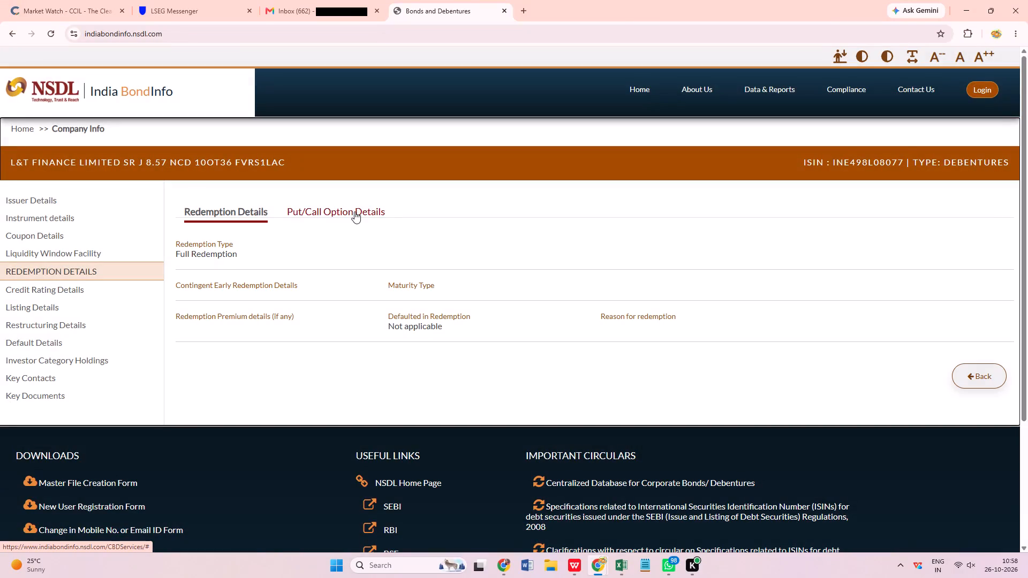
left_click(42, 256)
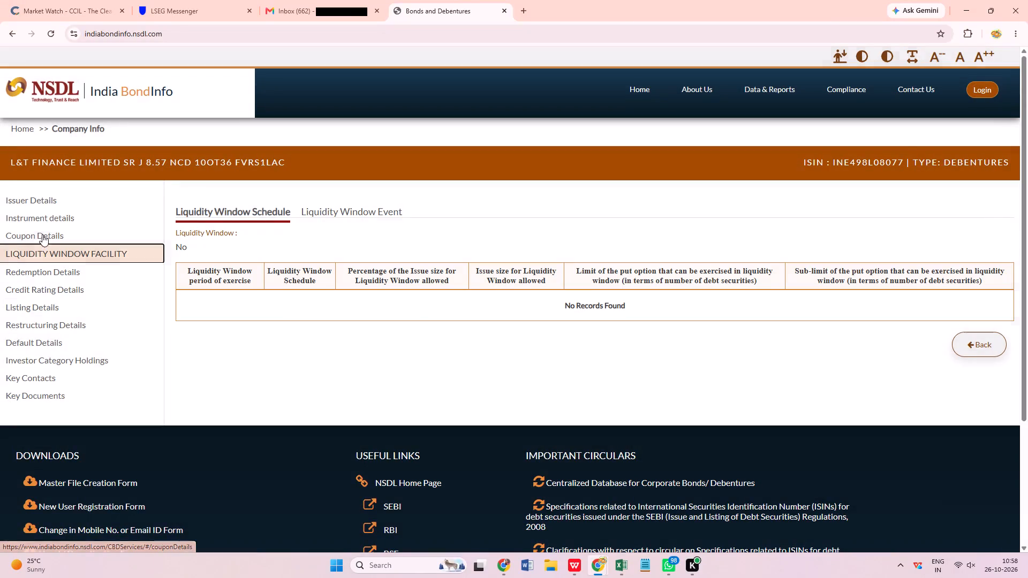
left_click(42, 234)
left_click(50, 219)
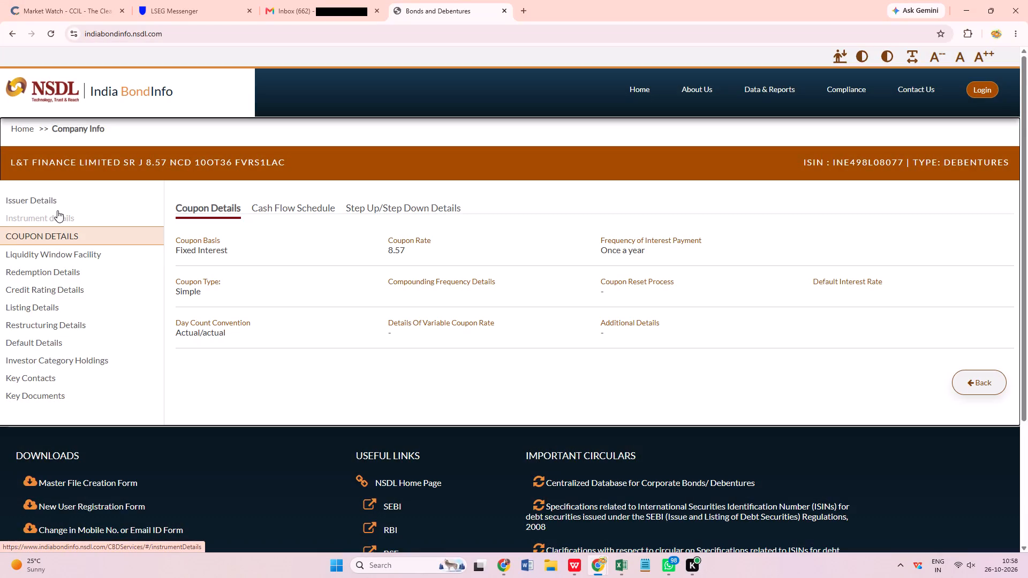
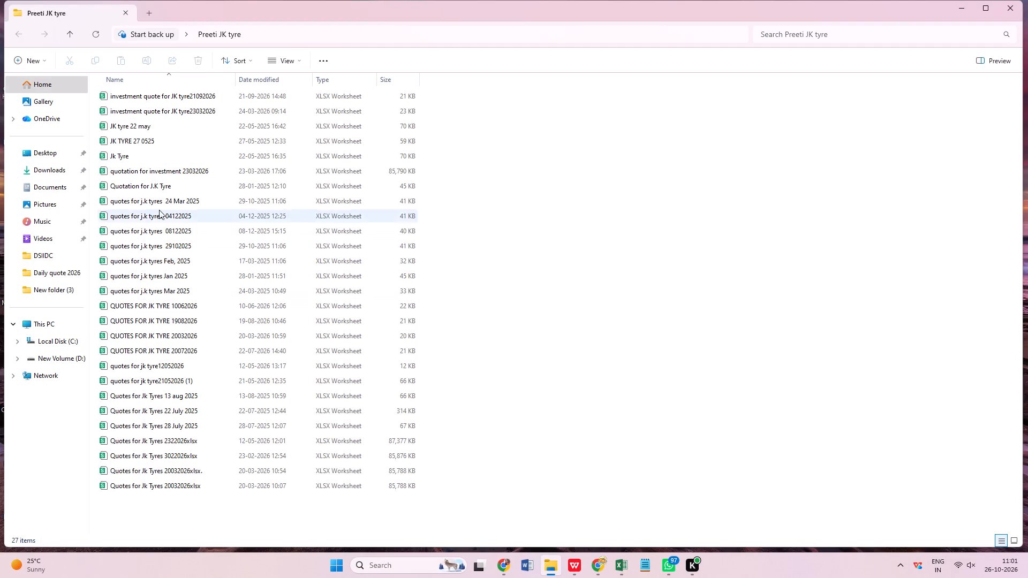
Open the workbook "investment quote for JK tyre21092026" from the JK tyre folder.
scroll(159, 207, "up", 1)
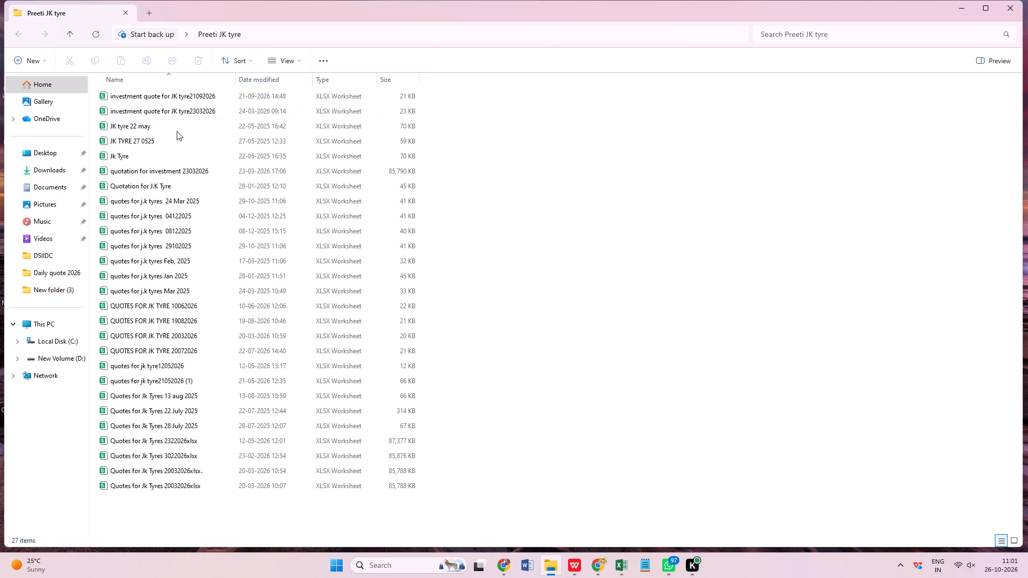
double_click(199, 95)
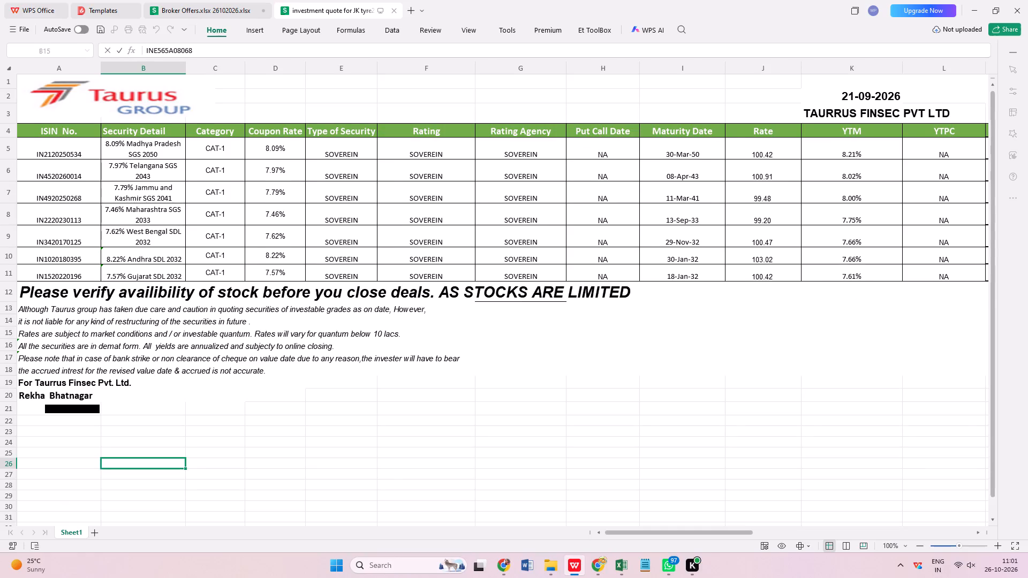
Save a copy of the quote workbook to the Desktop as "investment quote for JK tyre 26102026.xlsx".
scroll(128, 245, "up", 6)
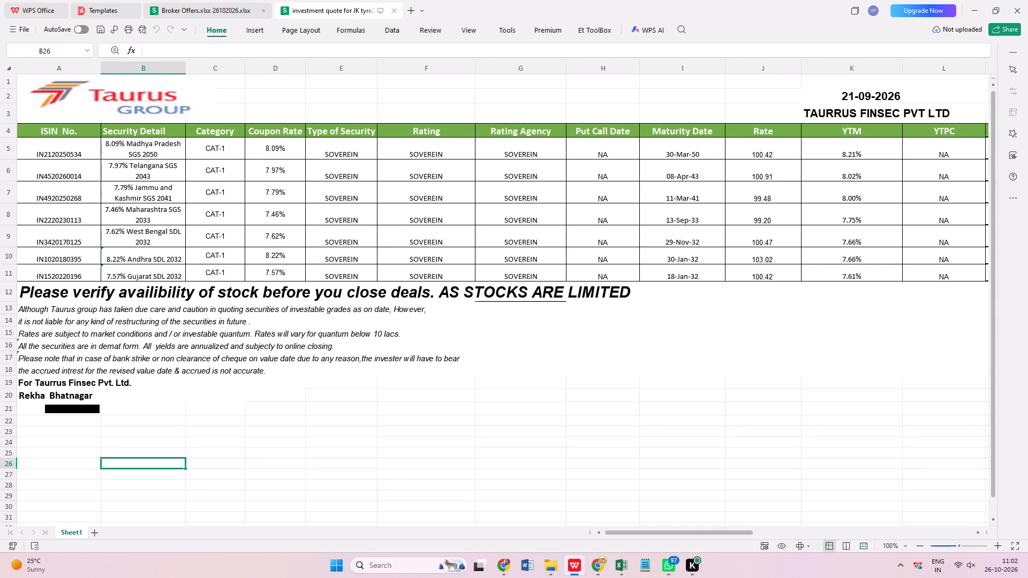
scroll(165, 163, "up", 5)
left_click(17, 30)
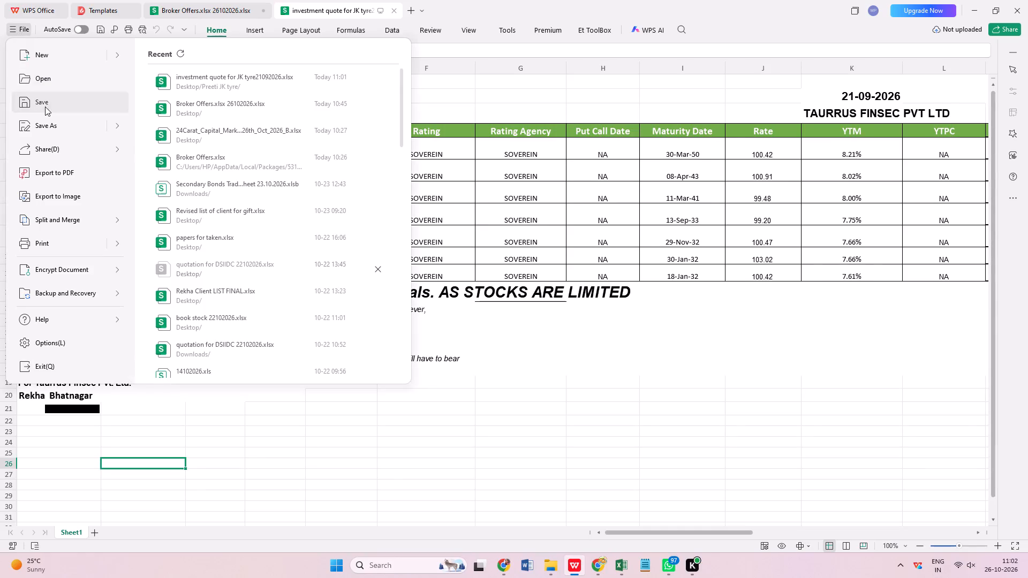
left_click(47, 120)
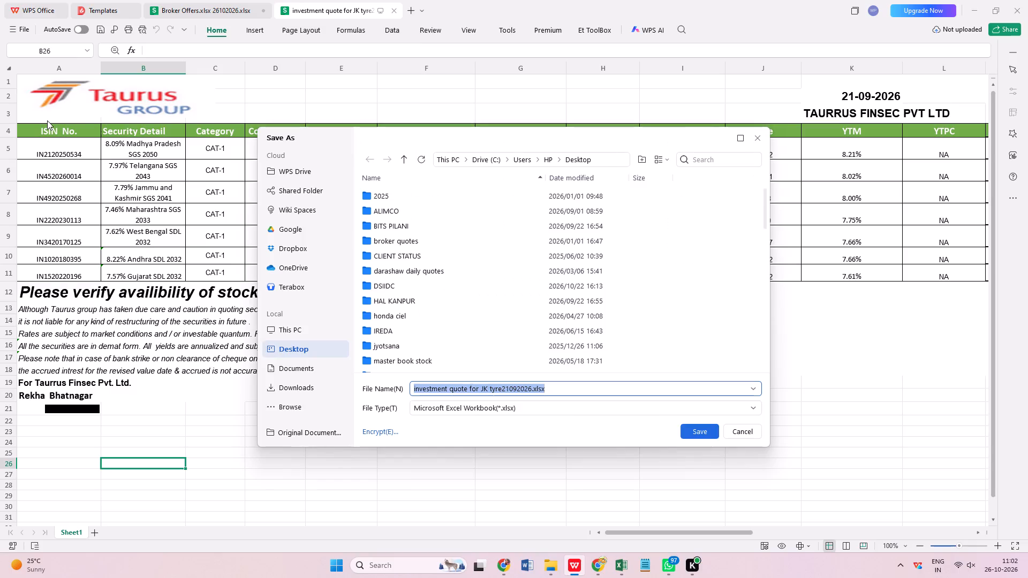
left_click(532, 391)
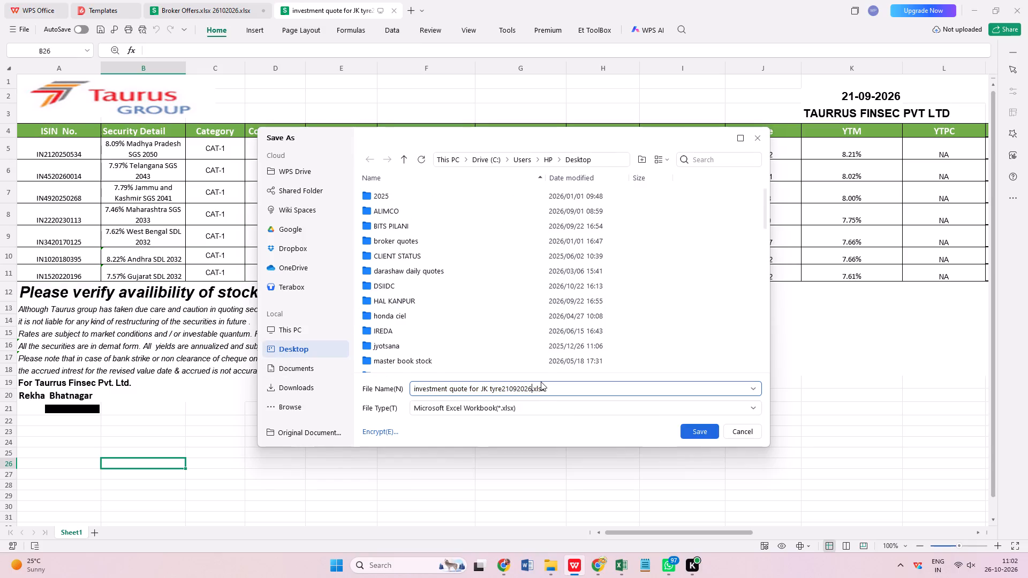
key("BackSpace")
key("BackSpace")
key("BackSpace")
key("BackSpace")
key("BackSpace")
key("BackSpace")
key("BackSpace")
key("BackSpace")
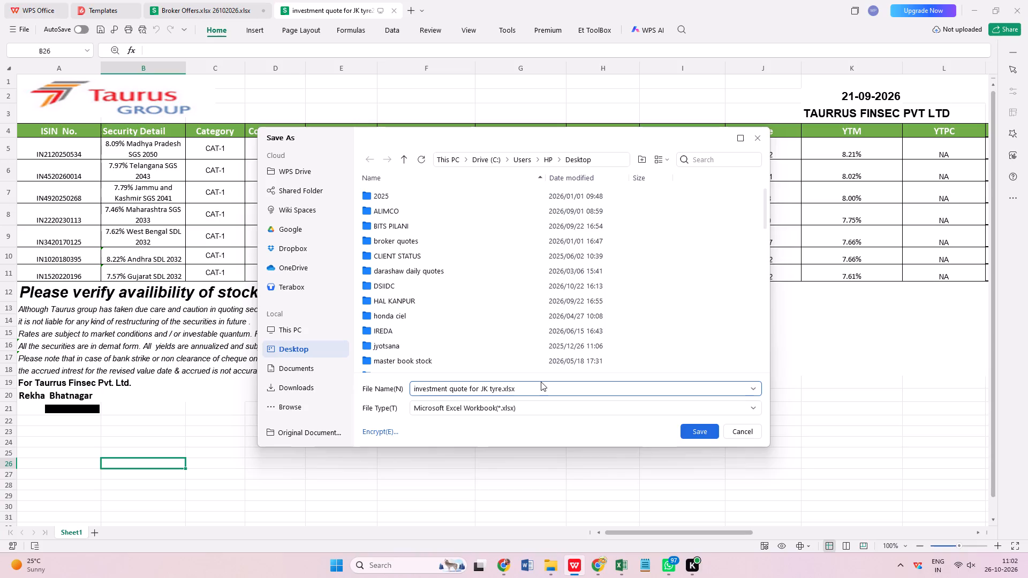
key("space")
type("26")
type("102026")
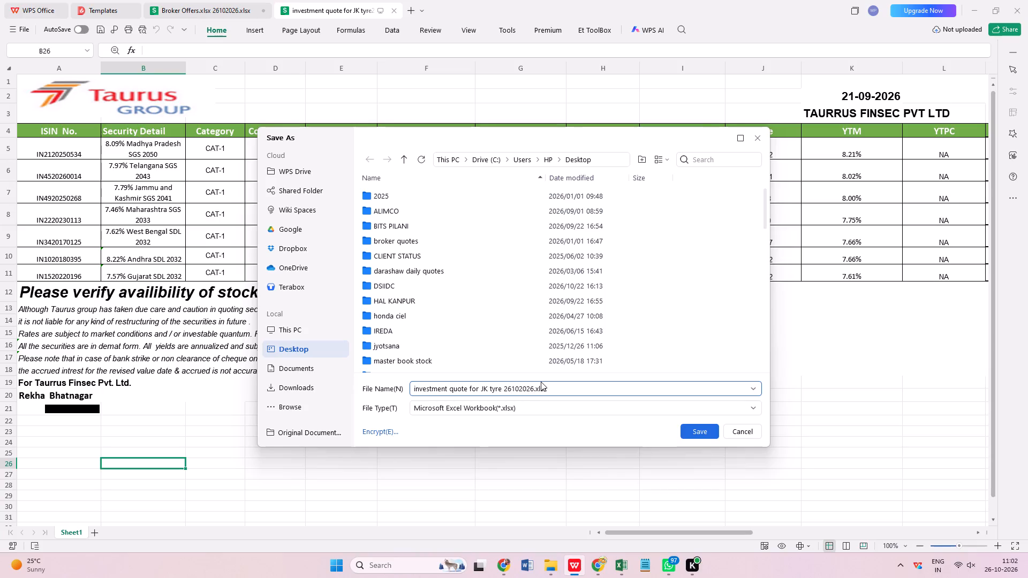
left_click(285, 350)
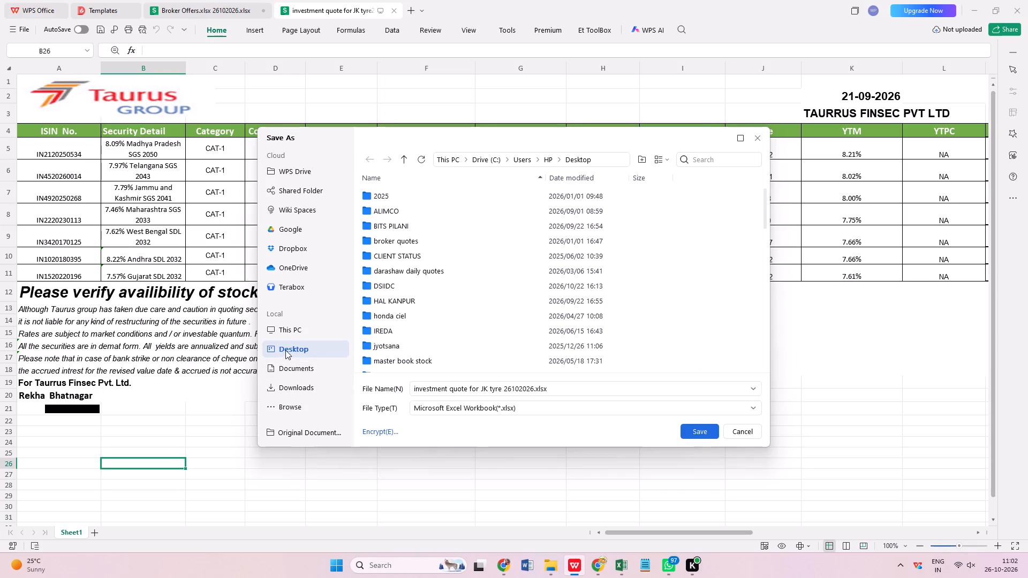
left_click(689, 436)
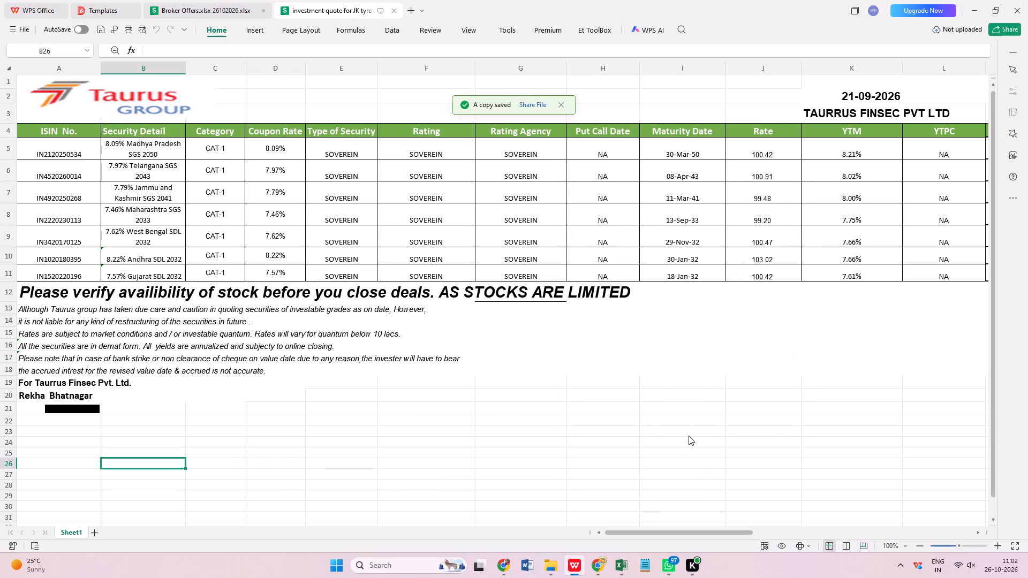
Clear all the old security entries in rows 5 to 11, keeping the header row and the empty table grid.
left_click_drag(13, 151, 33, 267)
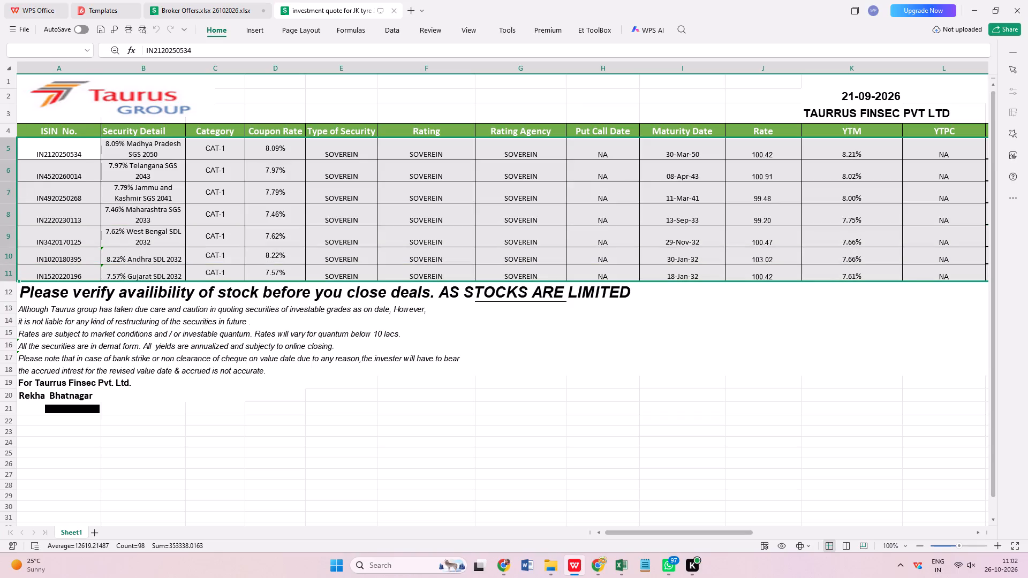
key("Delete")
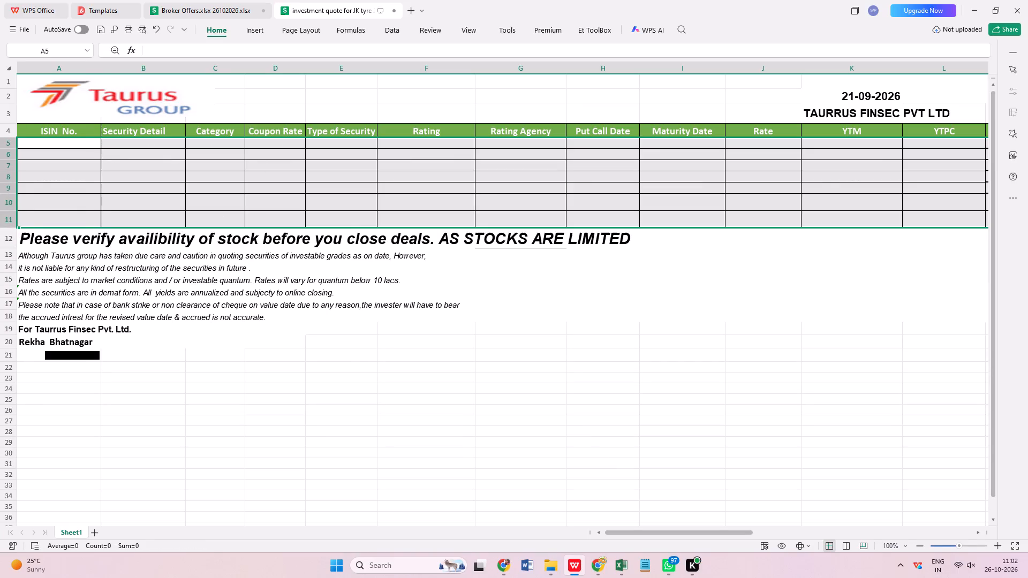
left_click(280, 331)
Minimize the spreadsheet window.
left_click(976, 10)
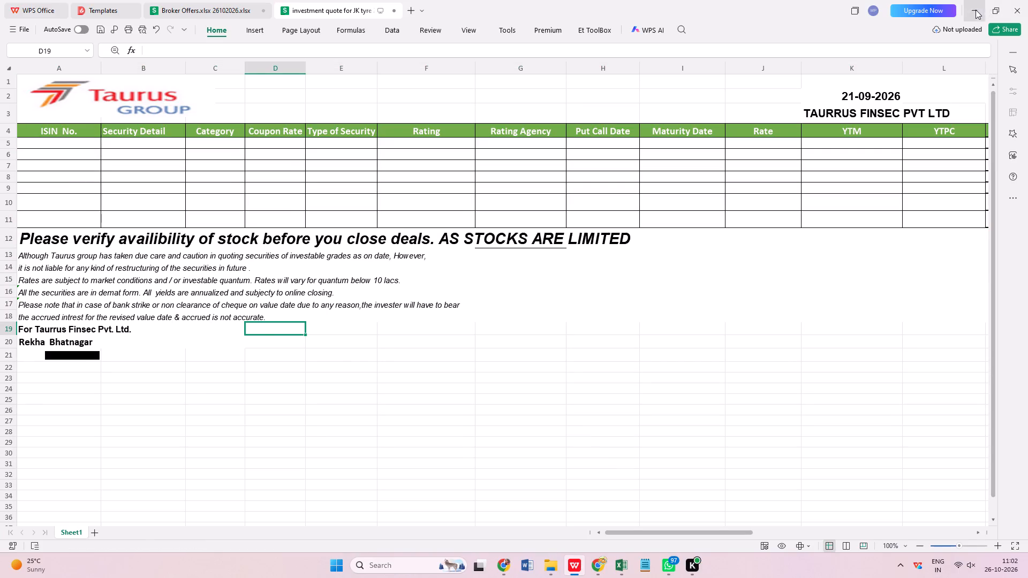
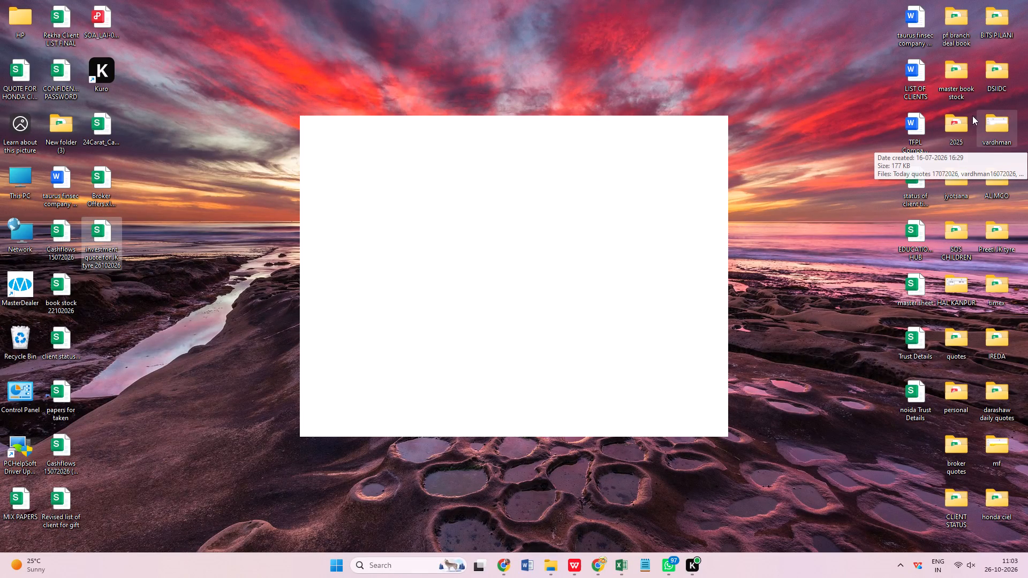
Open the workbook "quotation for DSIIDC 22102026" from the DSIIDC folder on the Desktop.
double_click(991, 71)
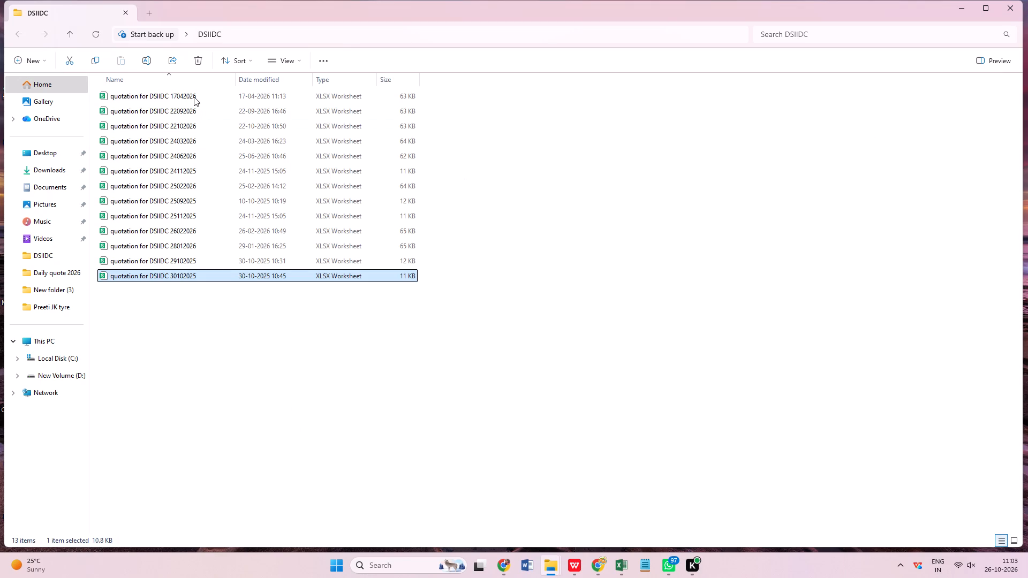
double_click(186, 127)
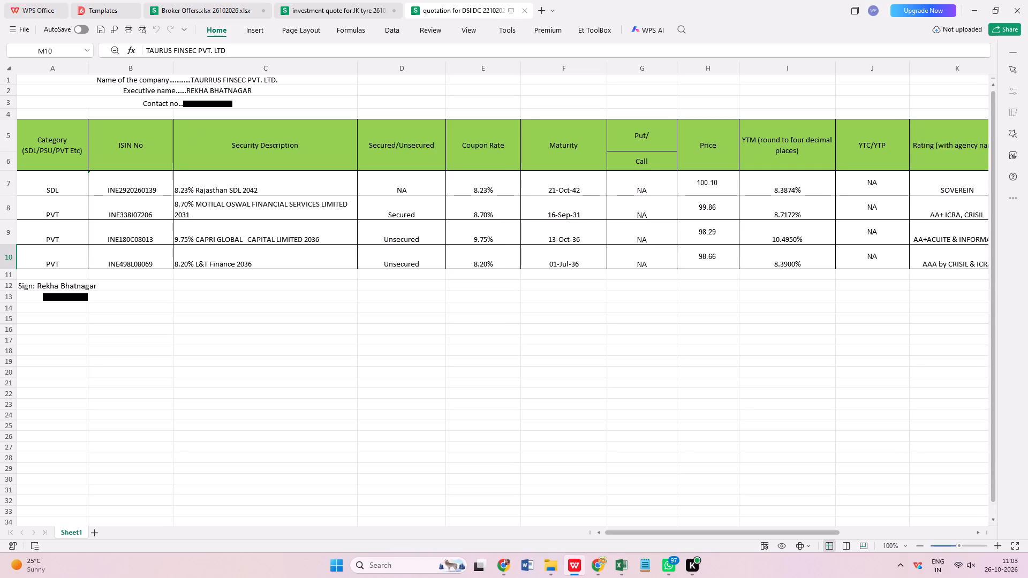
Copy the whole 8.23% Rajasthan SDL 2042 row from the DSIIDC quotation into row 25 of the JK tyre quote.
left_click(6, 182)
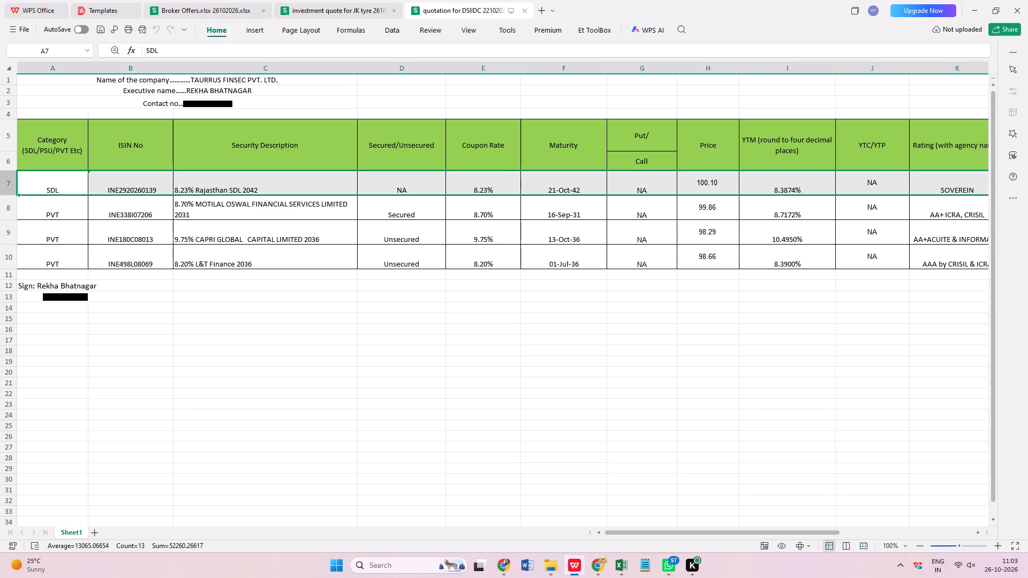
key("ctrl+c")
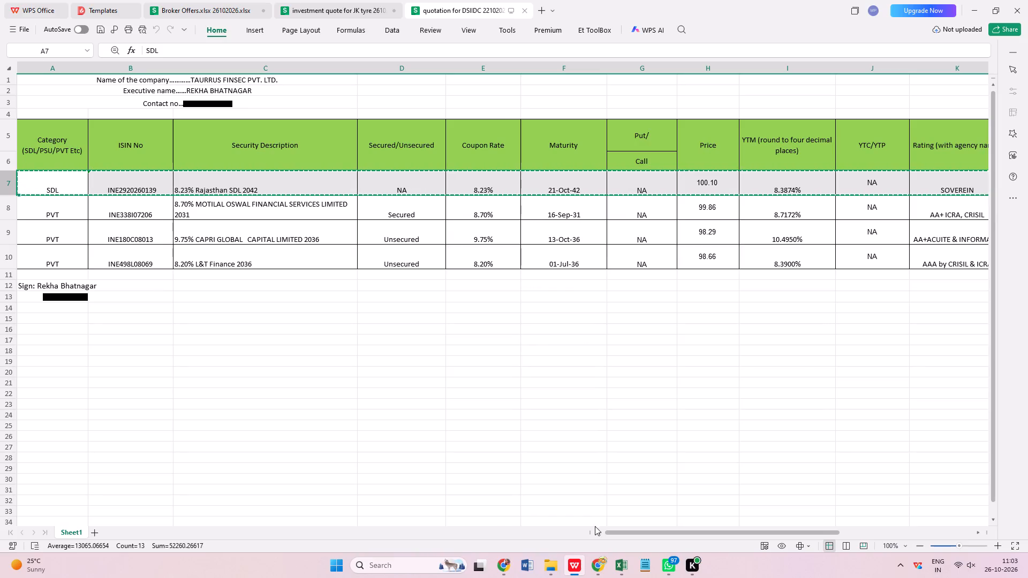
left_click(320, 7)
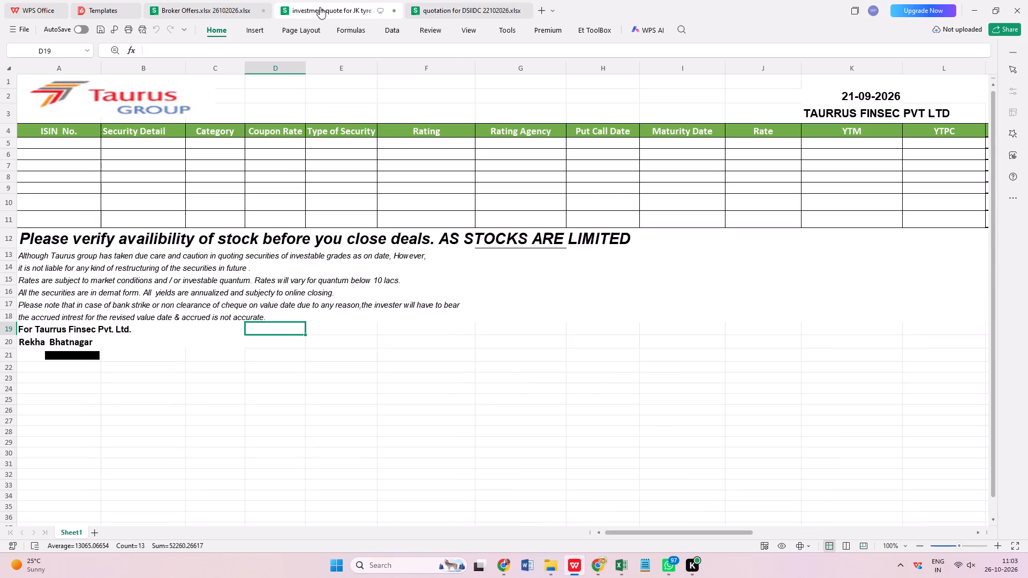
left_click(10, 400)
key("ctrl+v")
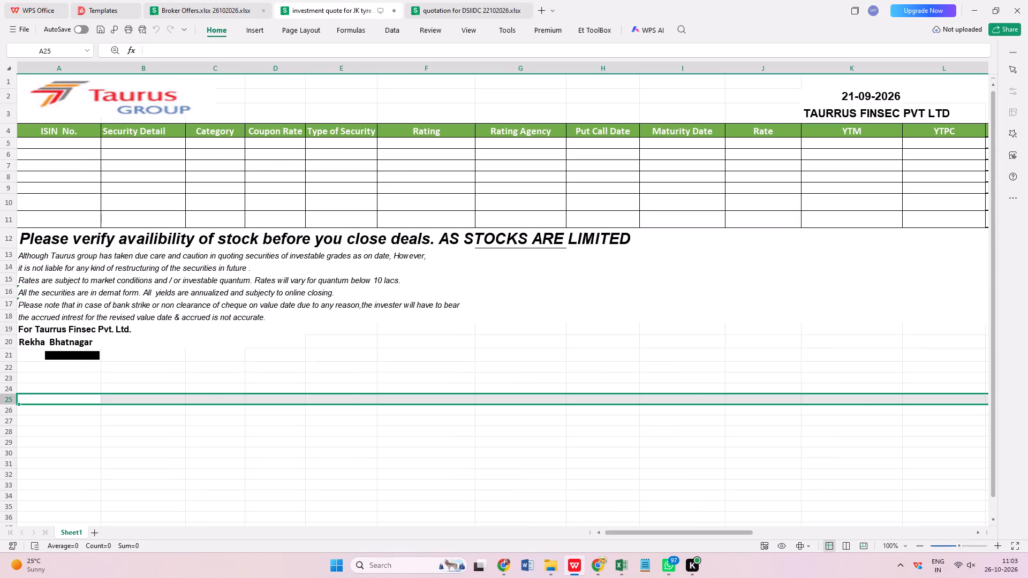
left_click(169, 476)
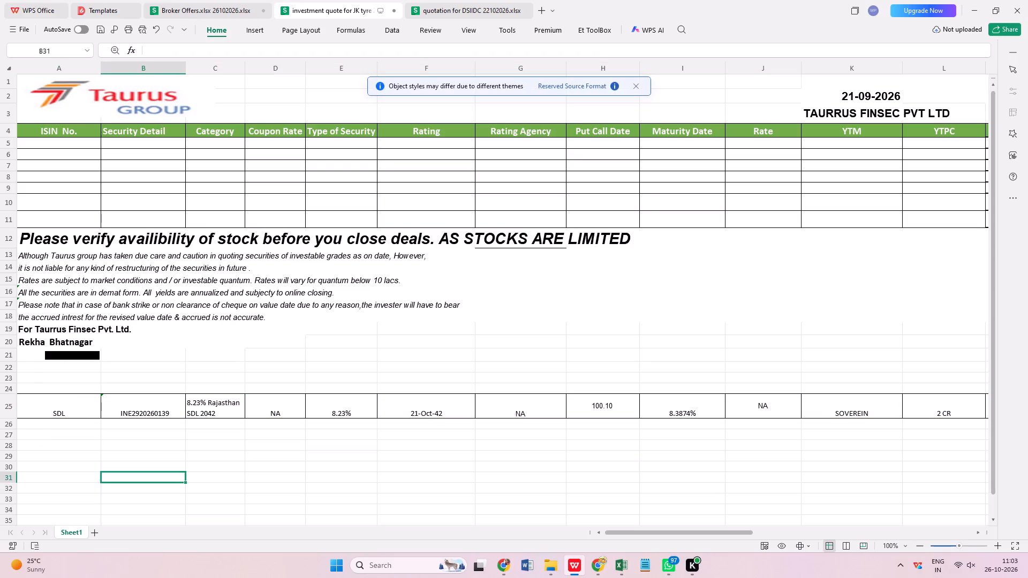
left_click(160, 407)
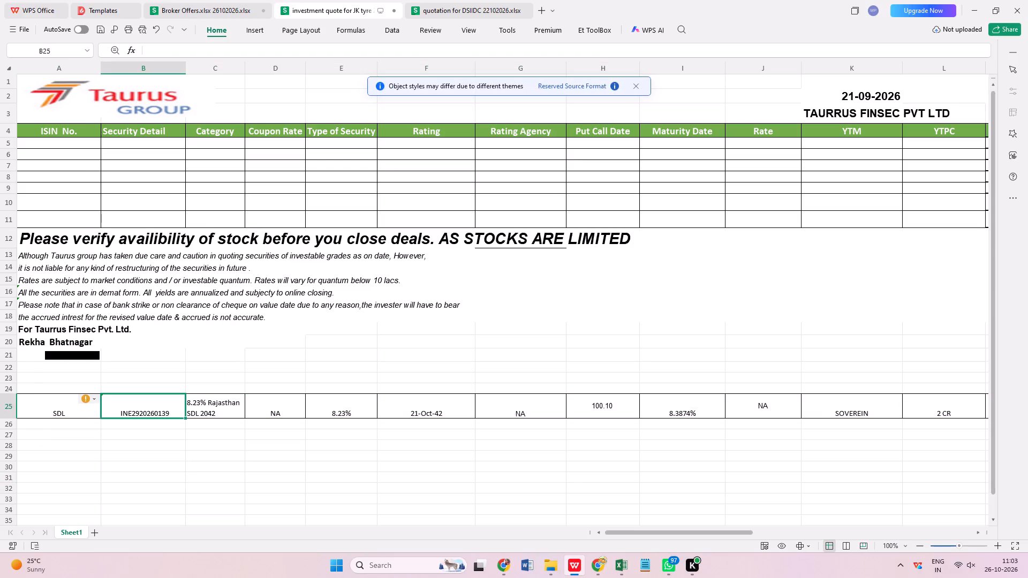
key("ctrl+x")
left_click(82, 140)
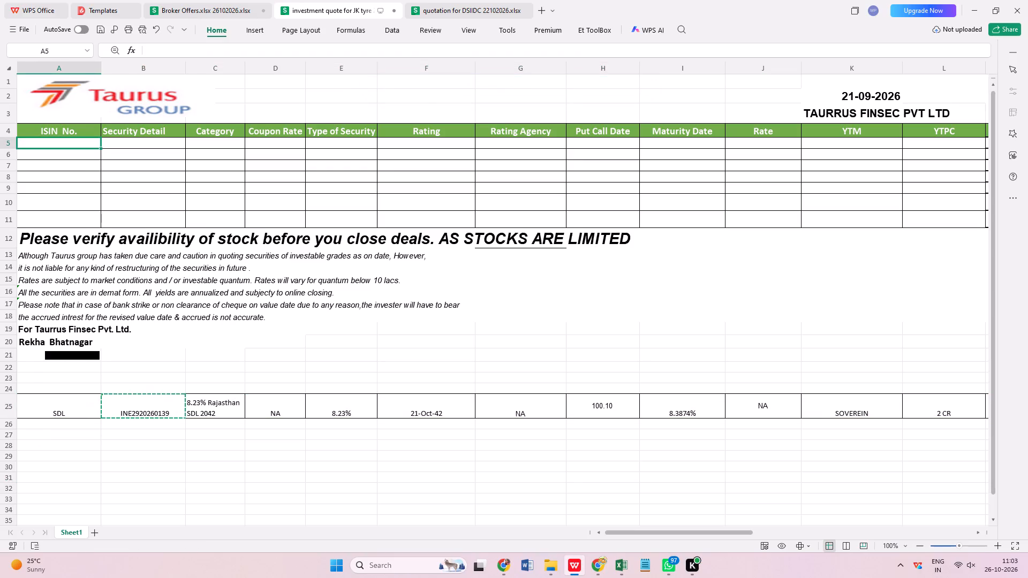
key("ctrl+v")
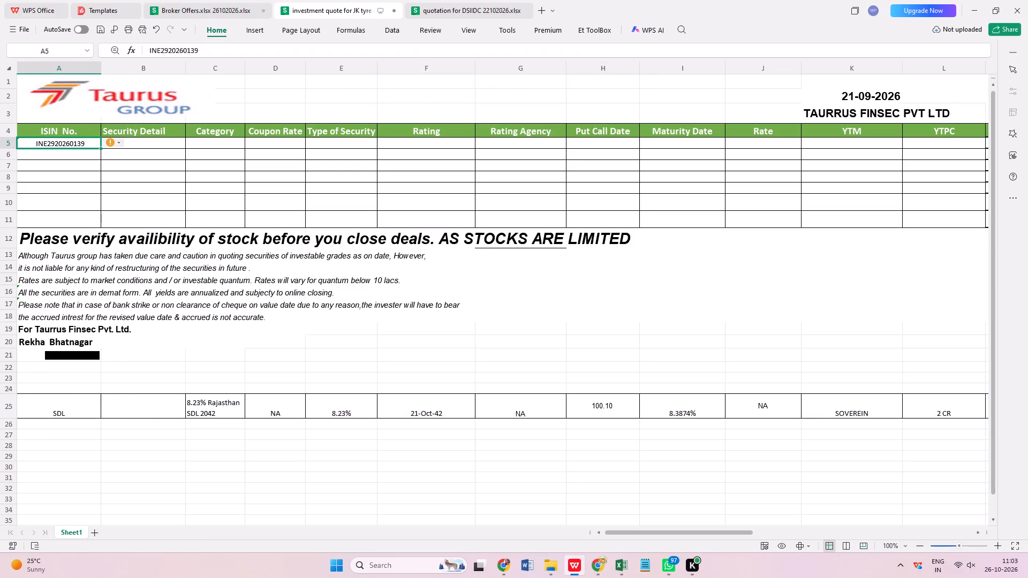
left_click(221, 415)
key("ctrl+x")
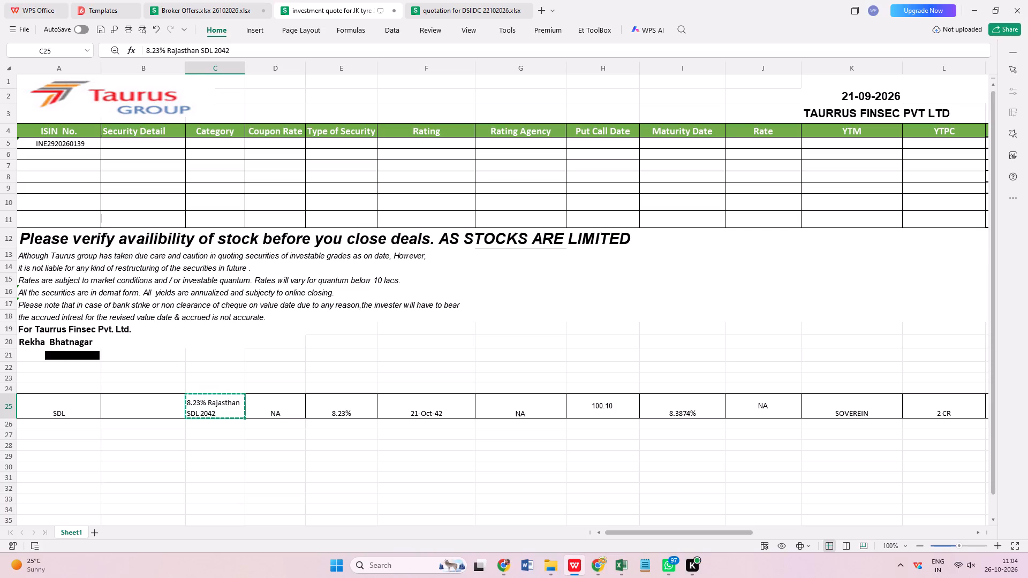
left_click(161, 143)
key("ctrl+v")
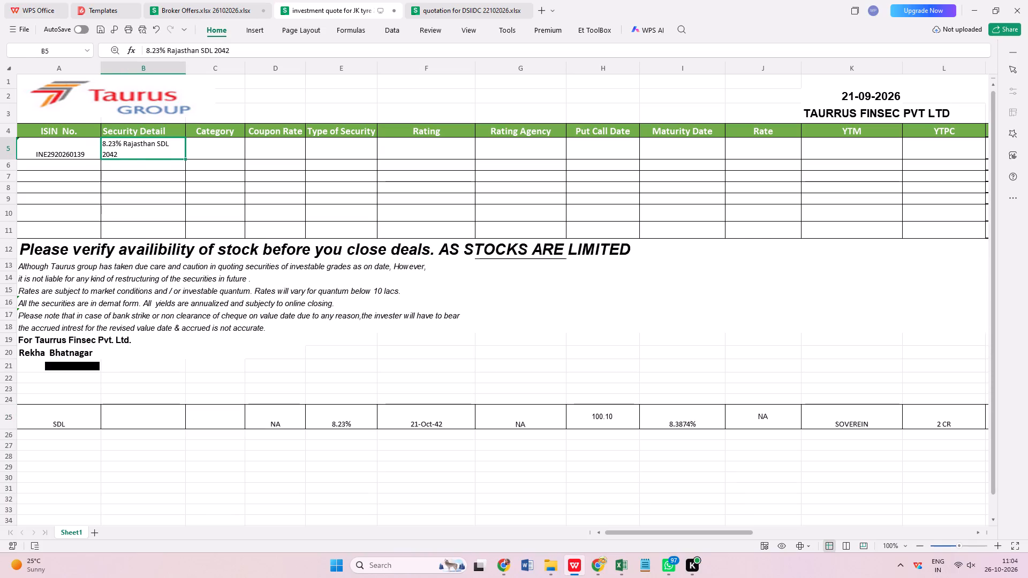
Enter "category -1" as the category and 8.23% as the coupon rate in row 5.
left_click(207, 147)
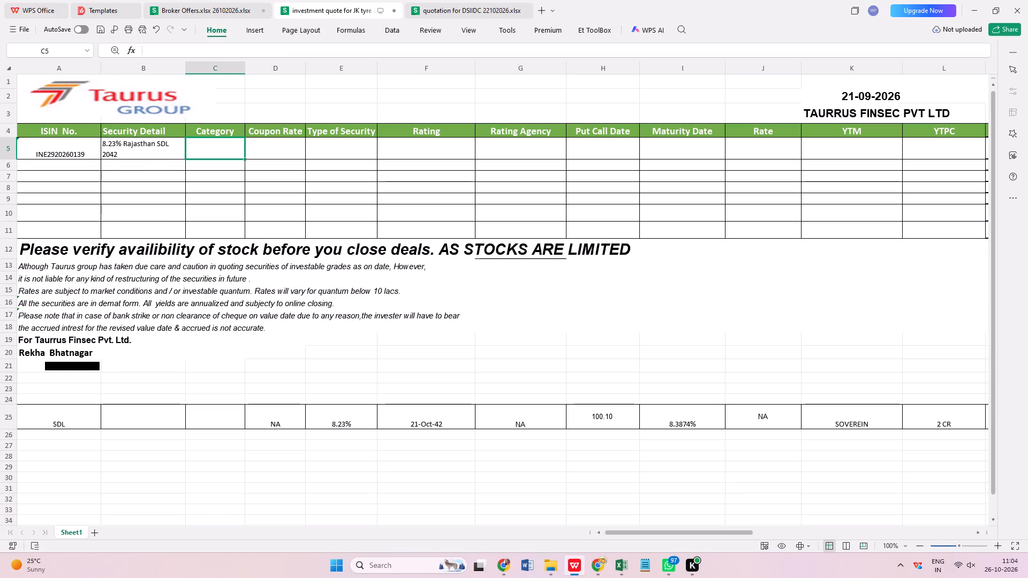
type("category")
key("space")
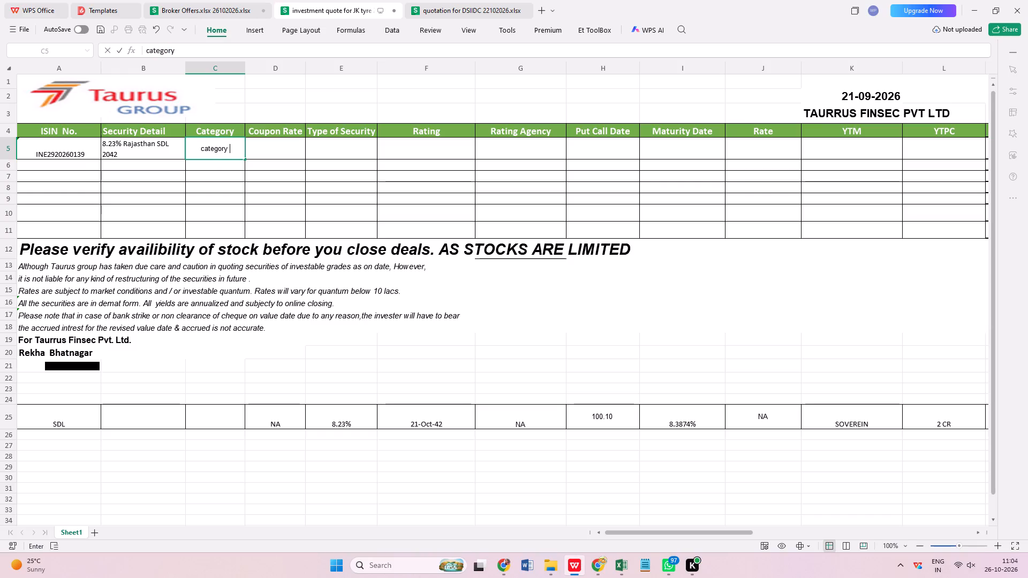
type("-1")
left_click(263, 148)
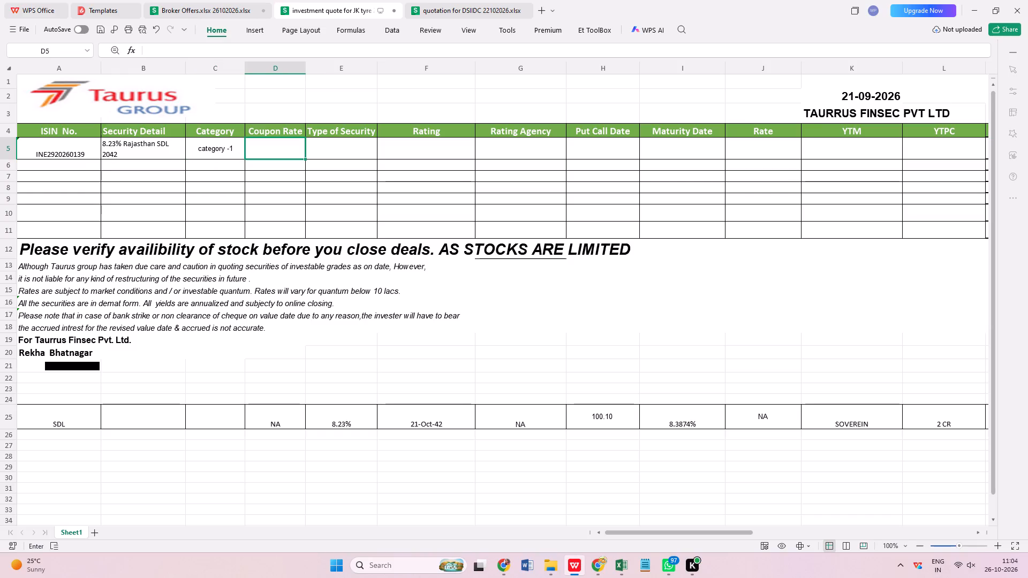
type("8.23")
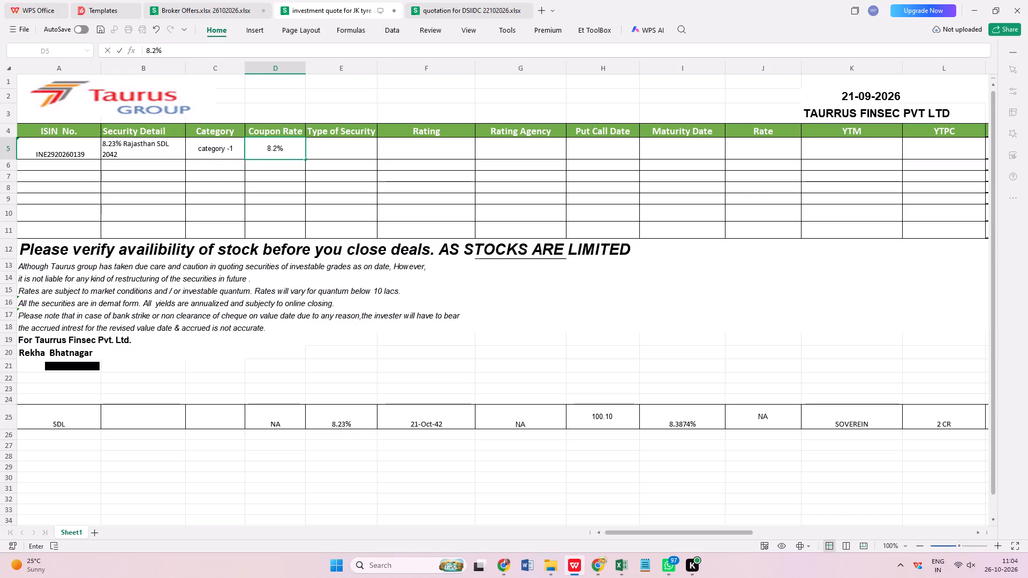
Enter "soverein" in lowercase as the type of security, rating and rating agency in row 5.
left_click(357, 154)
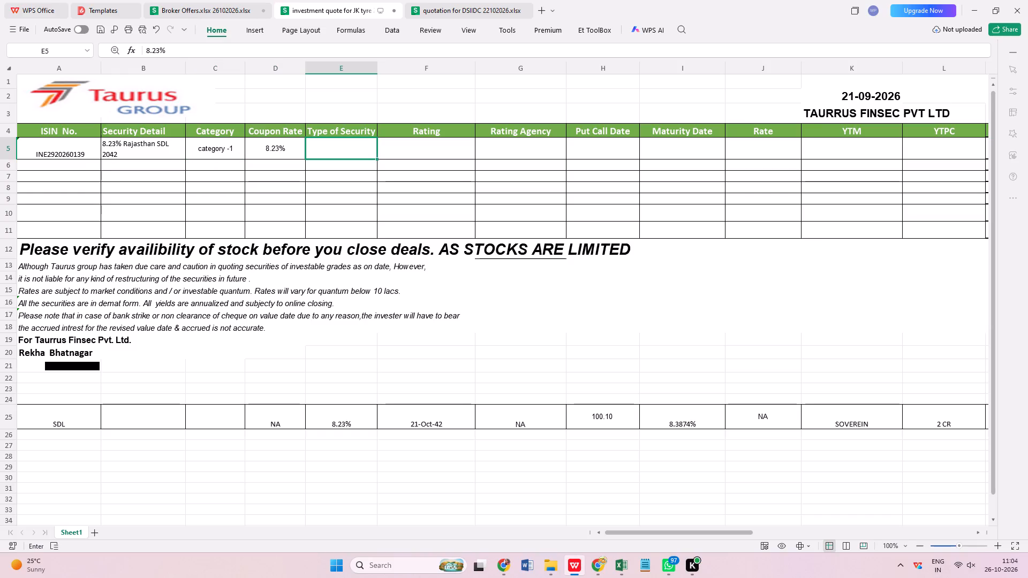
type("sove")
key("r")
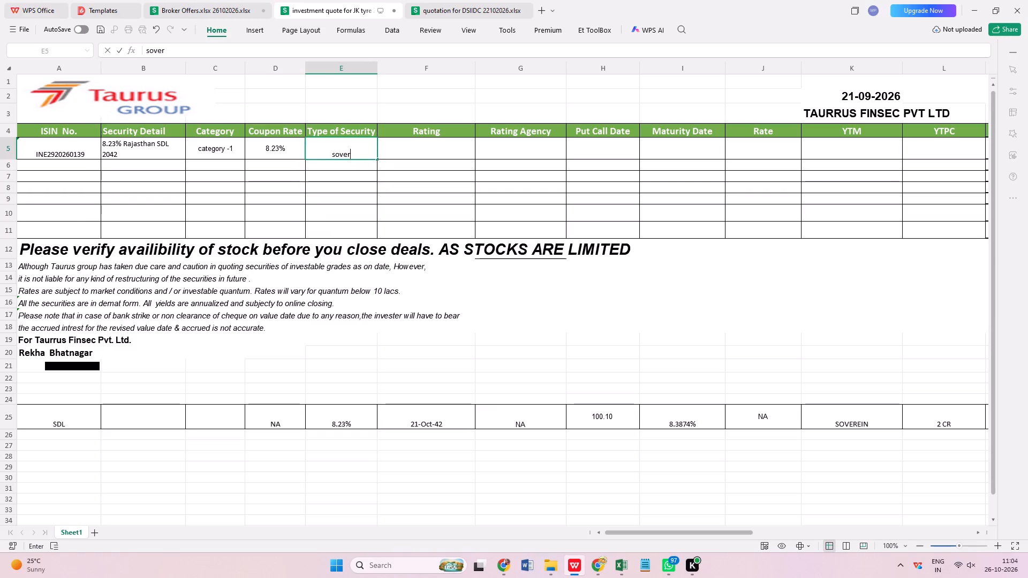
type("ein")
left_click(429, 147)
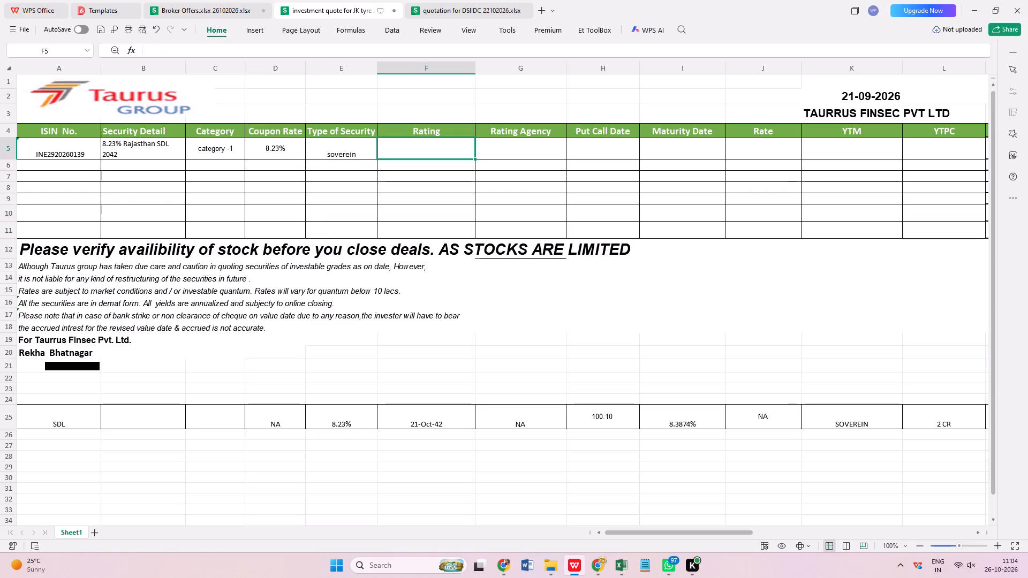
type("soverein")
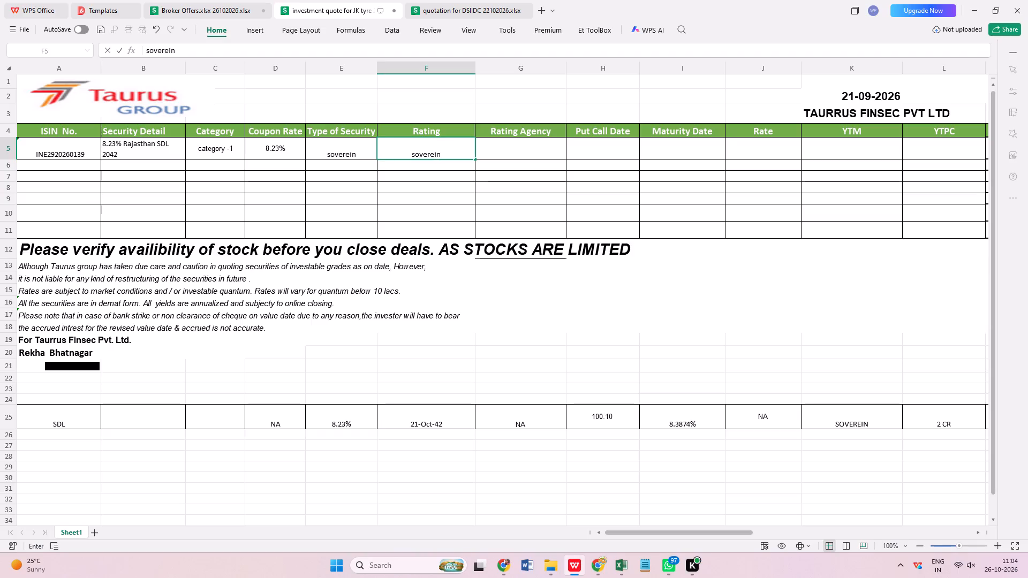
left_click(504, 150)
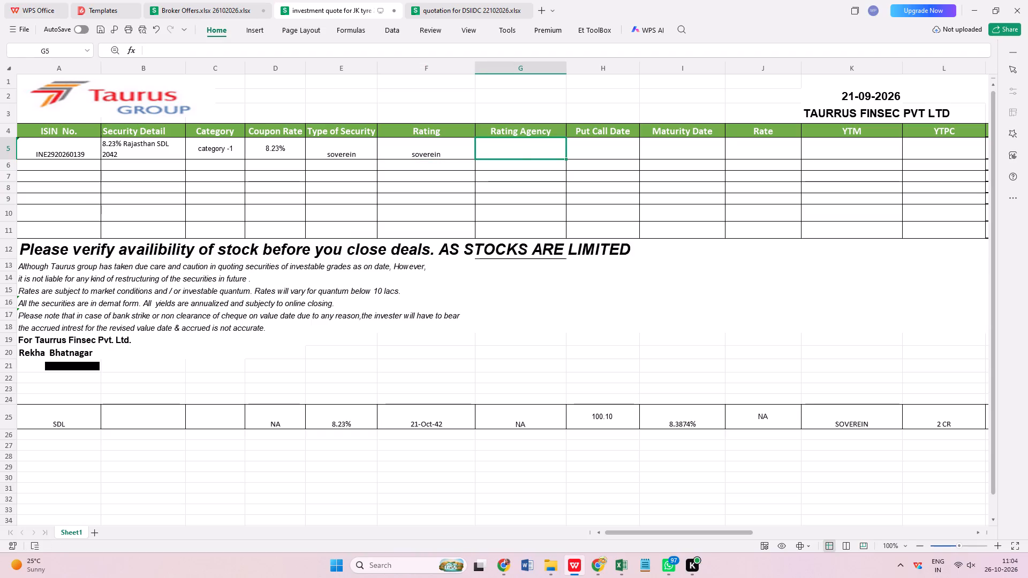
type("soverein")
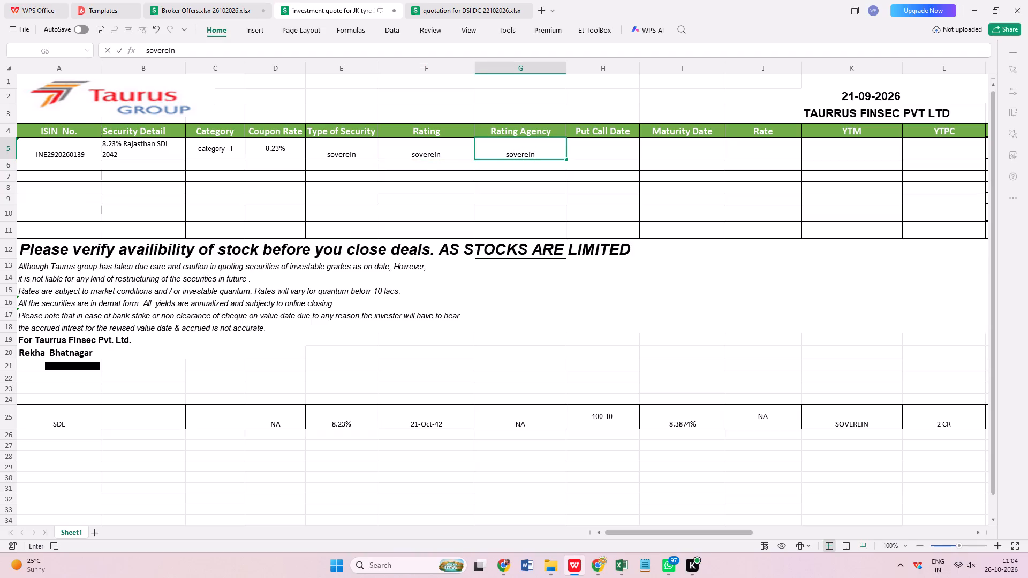
Replace the type of security in row 5 with "SOVEREIN" and copy it to the rating and rating agency cells.
left_click(334, 157)
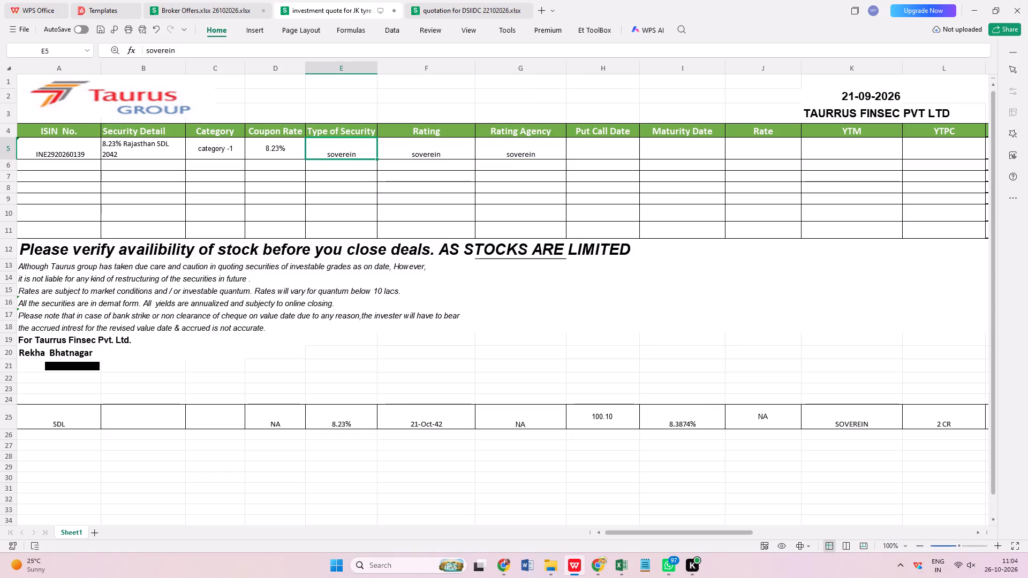
type("SOVEREIN")
left_click(361, 142)
left_click(388, 200)
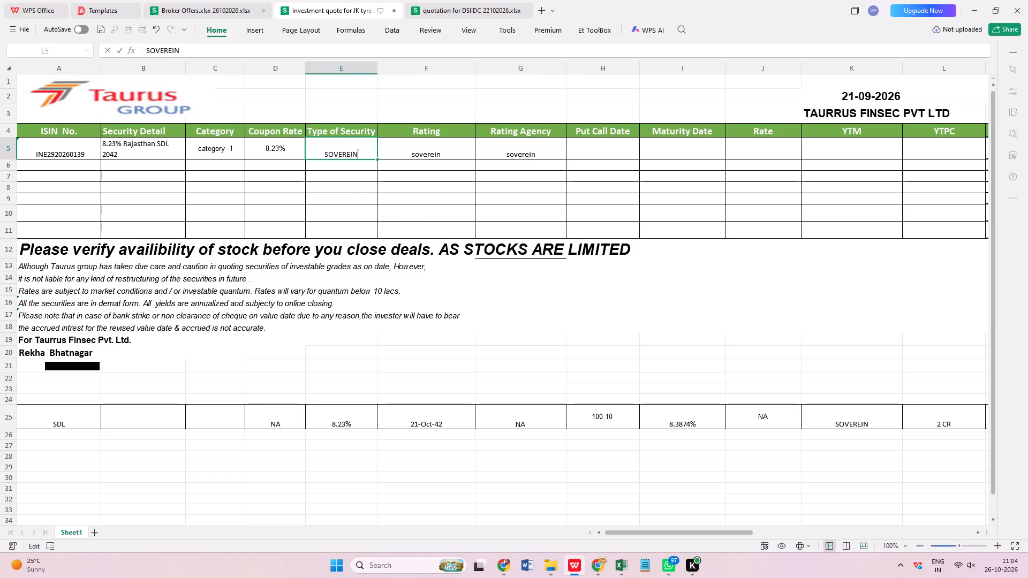
left_click(347, 152)
key("ctrl+c")
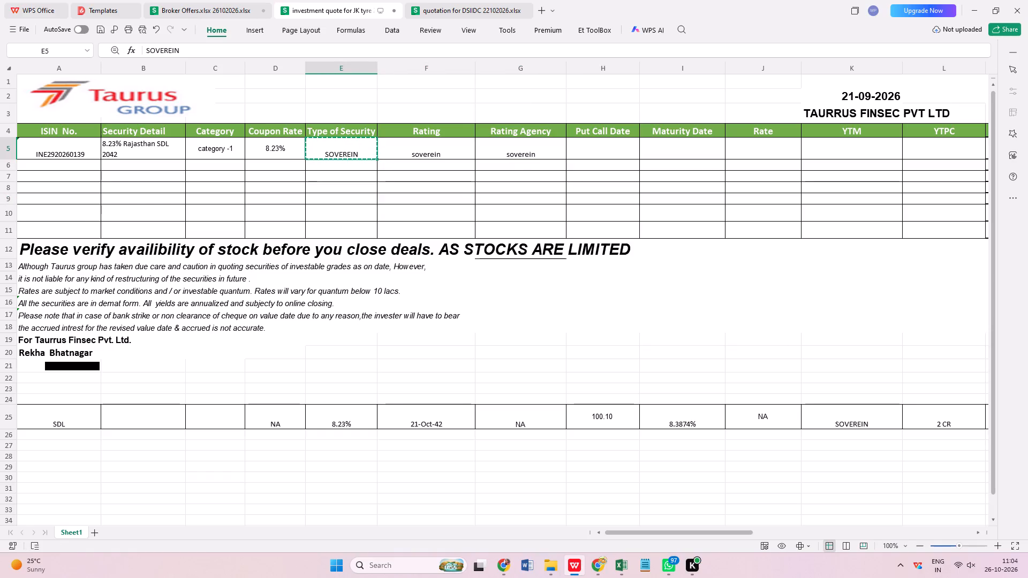
left_click_drag(453, 152, 494, 143)
key("ctrl+v")
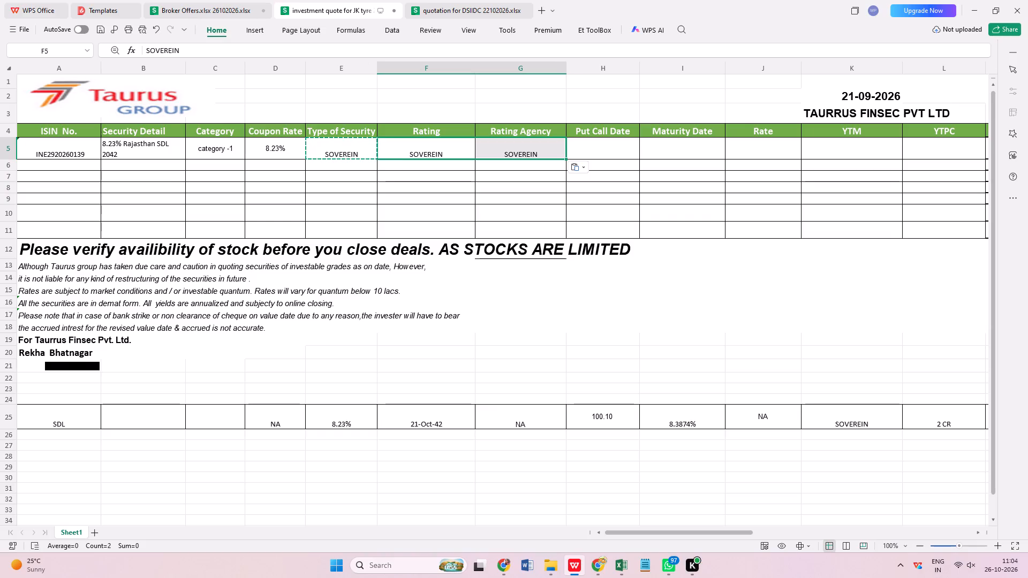
Enter NA as the put call date and 21/10/2042 as the maturity date in row 5, consulting the DSIIDC quotation.
left_click(585, 148)
type("NA")
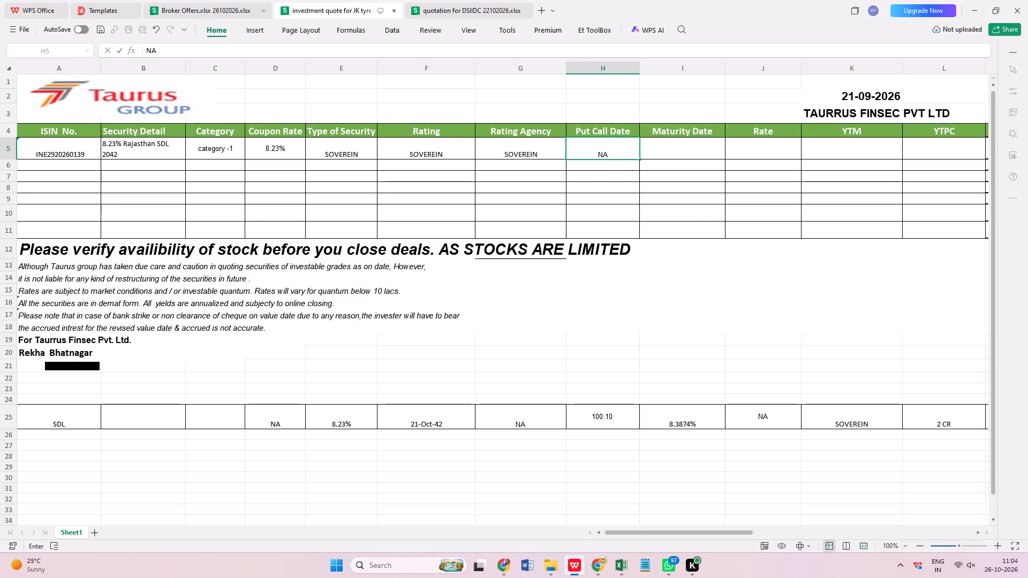
left_click(704, 149)
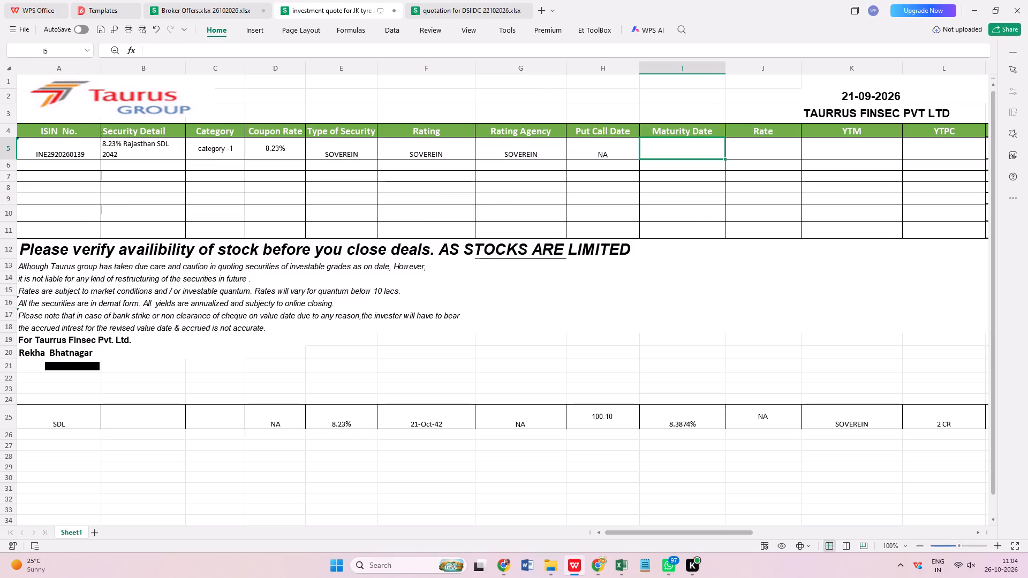
left_click(462, 7)
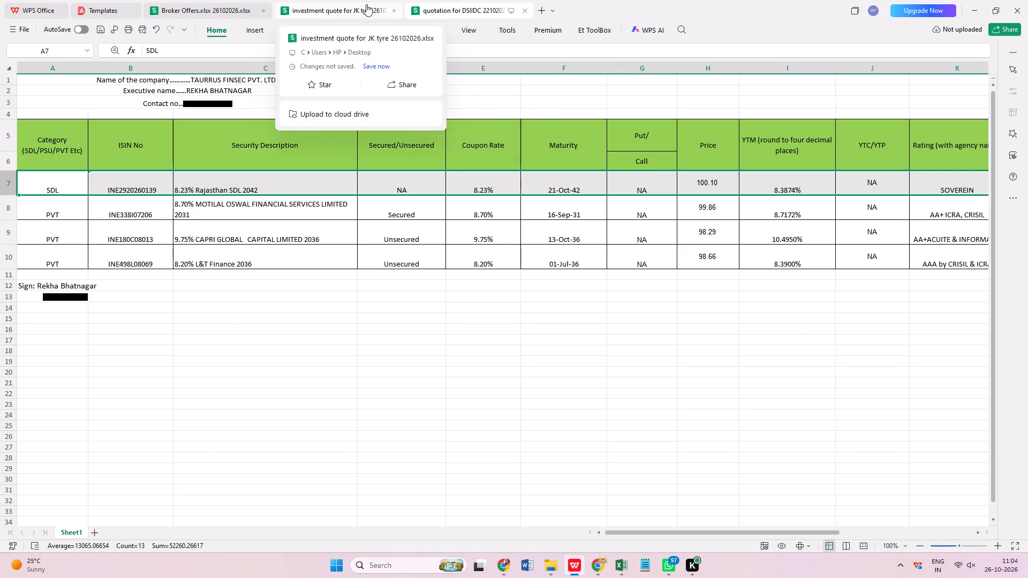
left_click(364, 5)
type("21/10/2042")
Enter 100.10 as the rate and 8.39% as the YTM for the Rajasthan SDL in row 5.
left_click(765, 148)
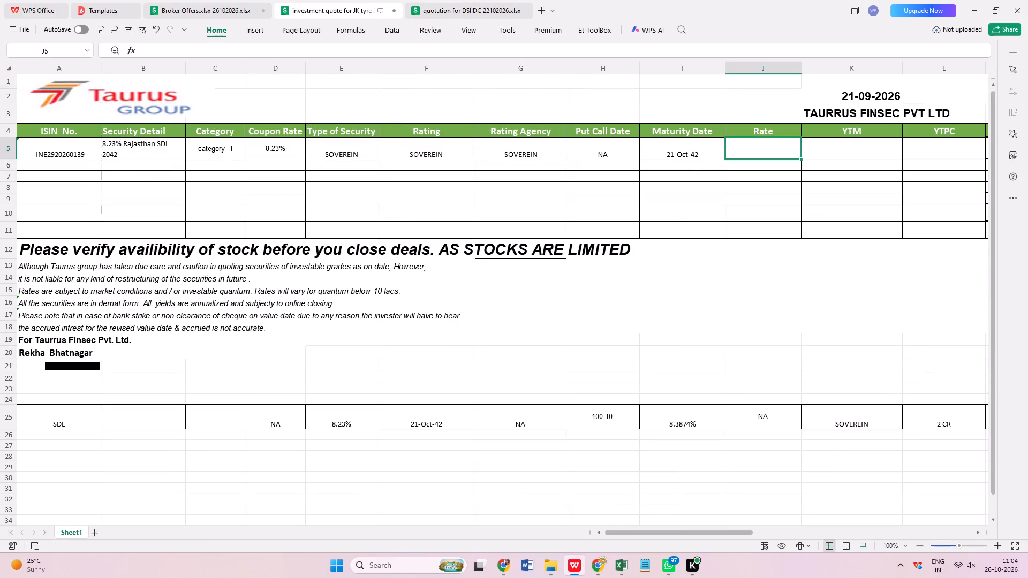
type("100.10")
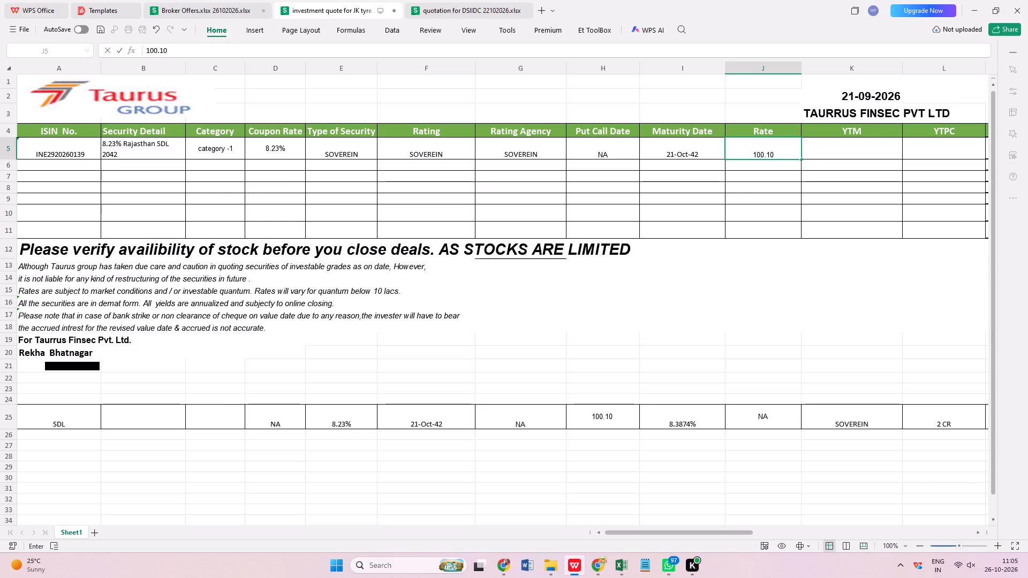
left_click(858, 157)
type("8.39")
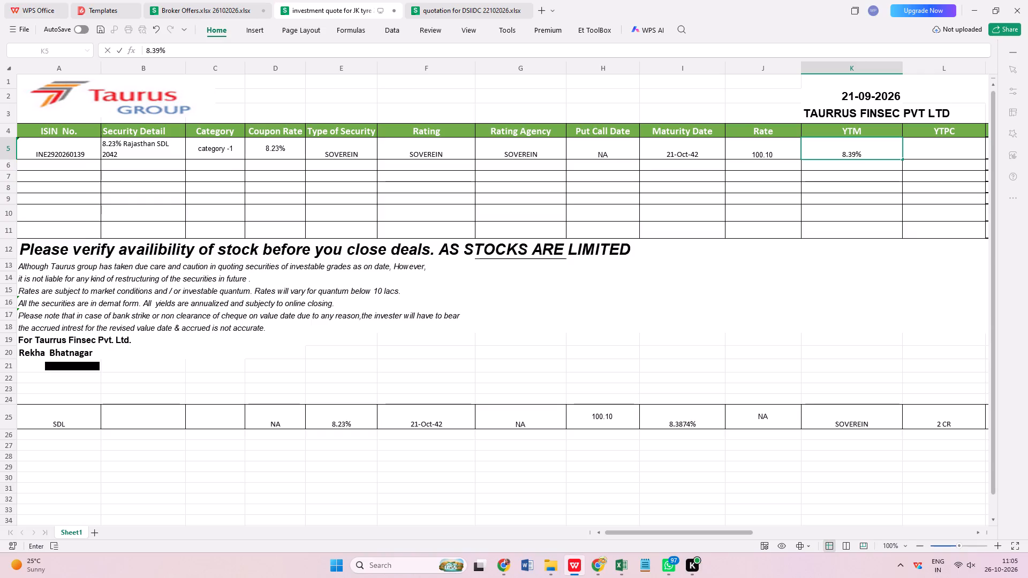
Enter NA as the YTPC for the Rajasthan SDL in row 5, consulting the DSIIDC quotation.
left_click(463, 7)
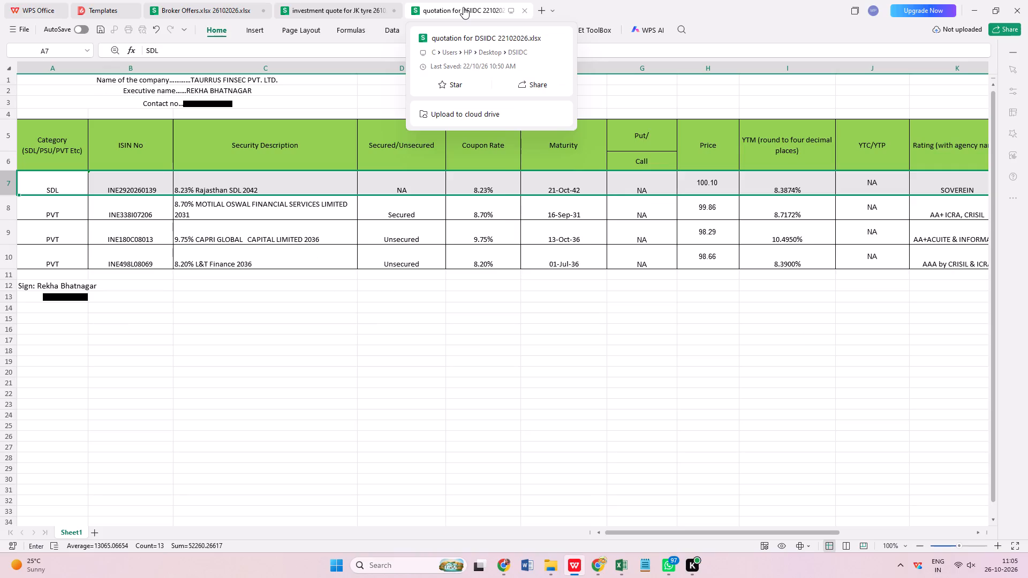
left_click(326, 4)
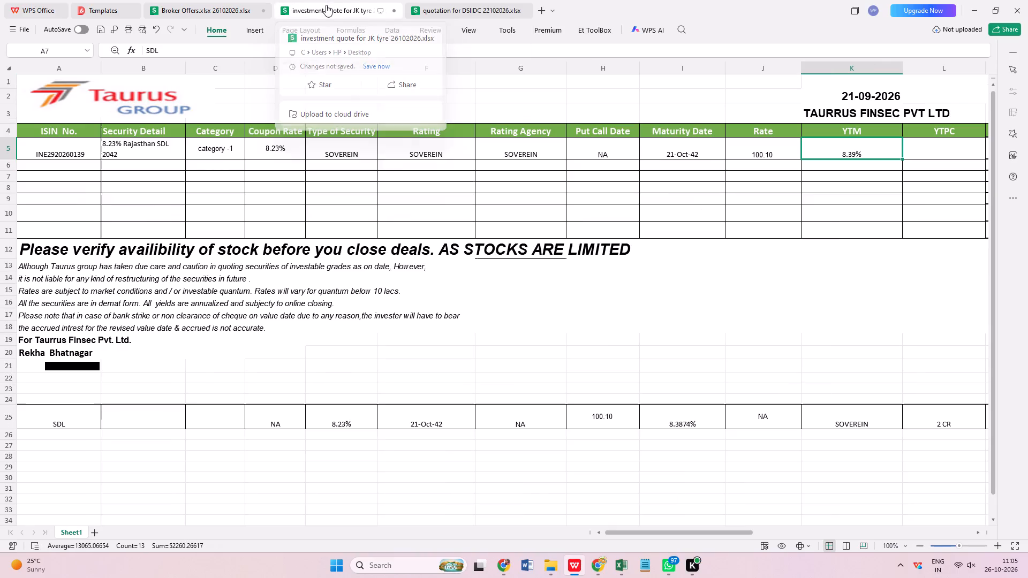
double_click(978, 535)
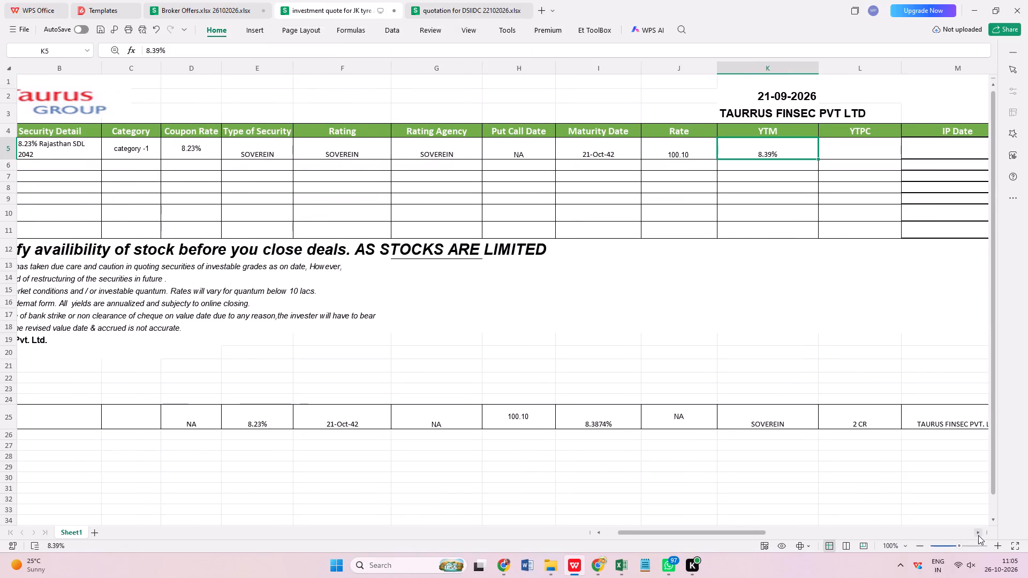
left_click(781, 150)
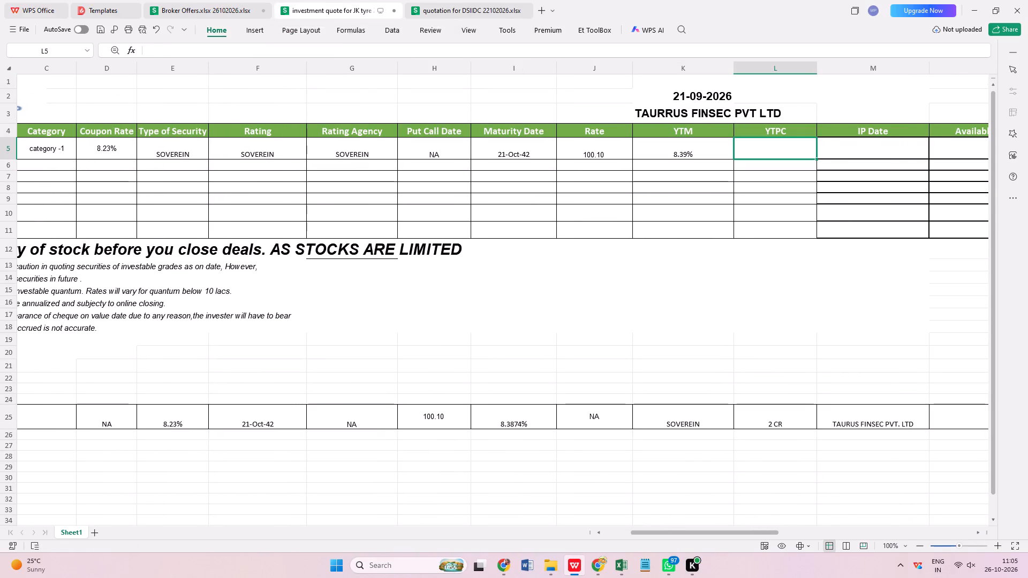
type("NA")
Enter 21 APR 2027 as the IP date in row 5, with the month in capitals.
left_click(881, 146)
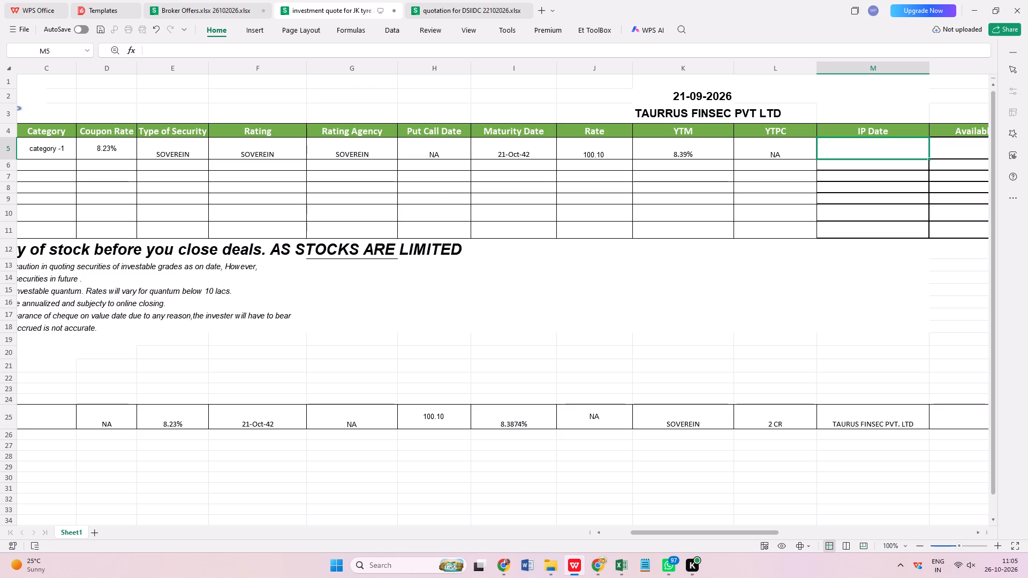
key("shift+o")
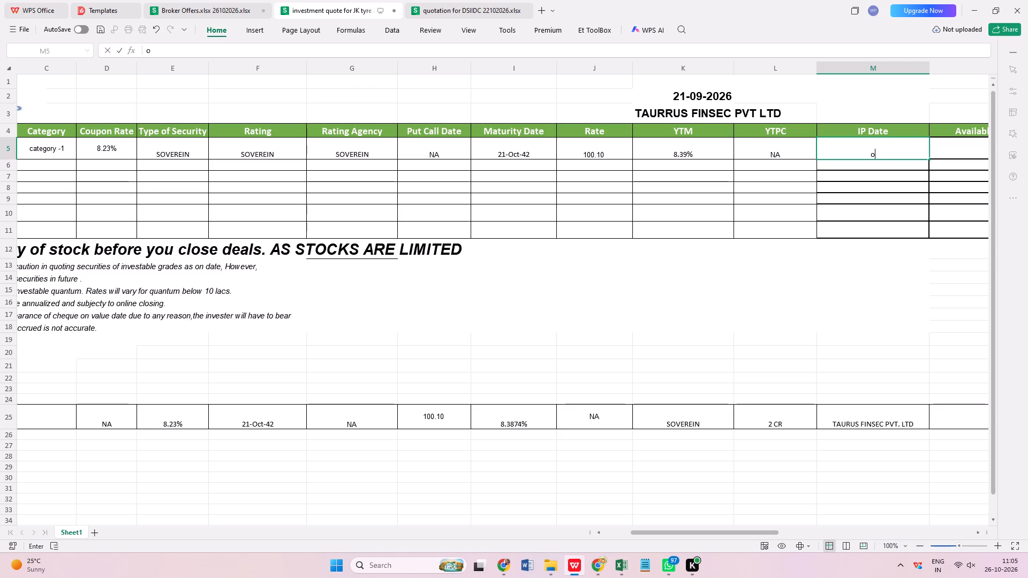
key("BackSpace")
type("21")
key("space")
type("aPR 2027")
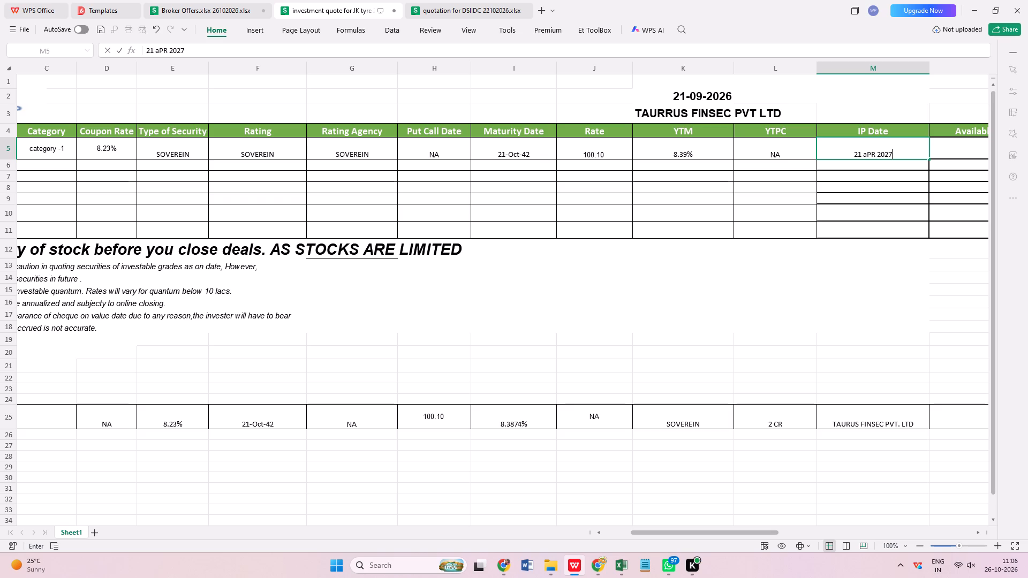
left_click(875, 156)
key("BackSpace")
key("BackSpace")
key("BackSpace")
type("APR")
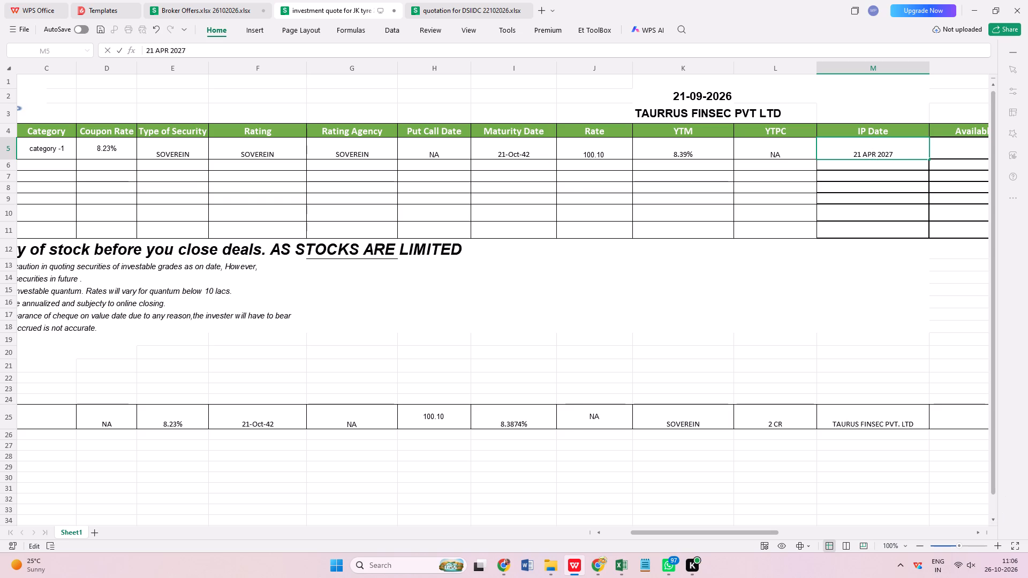
Enter 1 CR as the available amount for the Rajasthan SDL in row 5.
left_click(978, 535)
left_click(978, 535)
left_click(888, 149)
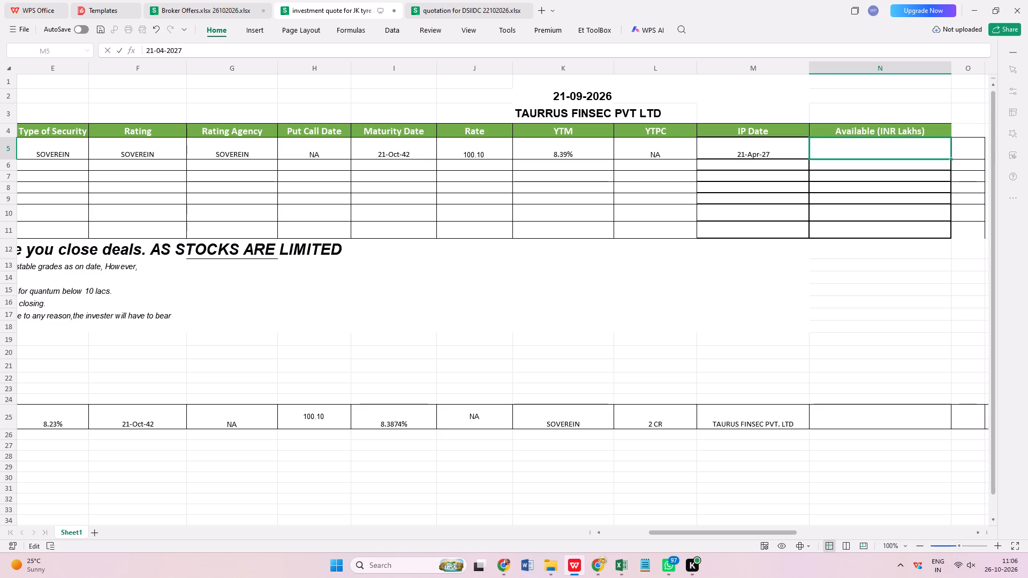
type("1 CR")
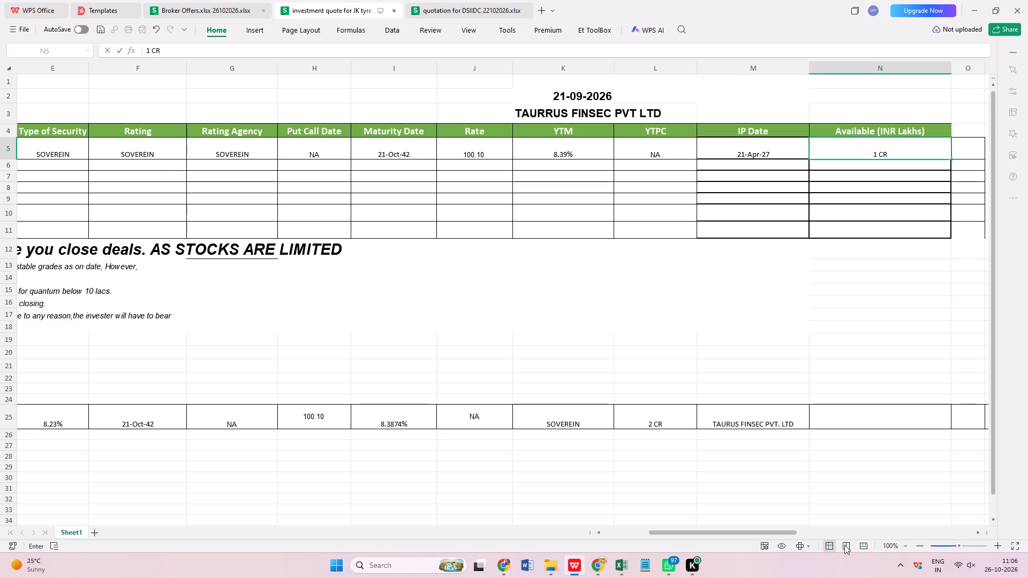
Delete rows 24 to 26, which hold the Rajasthan SDL reference data below the quote.
left_click_drag(724, 532, 722, 532)
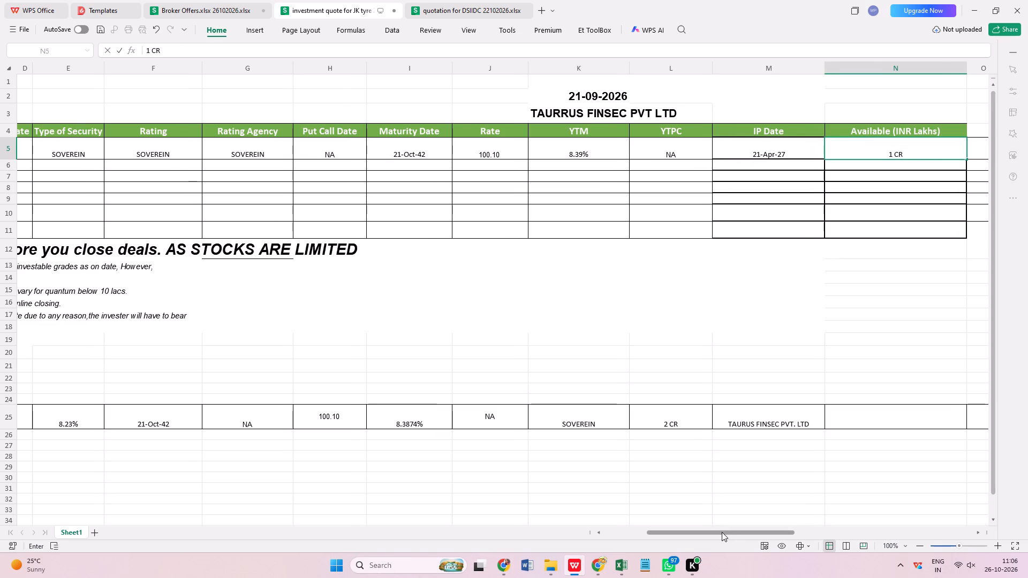
left_click_drag(722, 532, 432, 544)
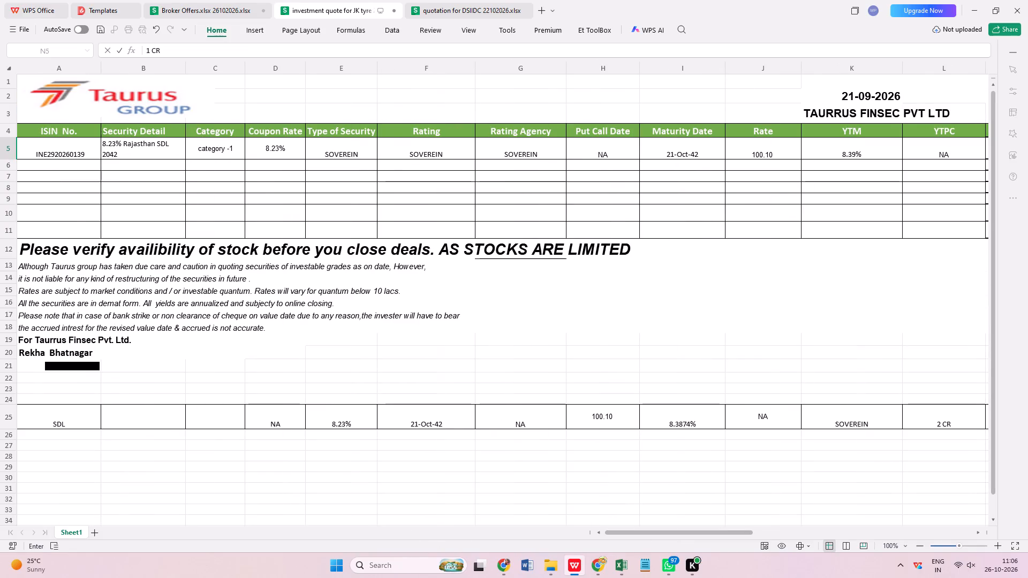
left_click_drag(8, 400, 2, 439)
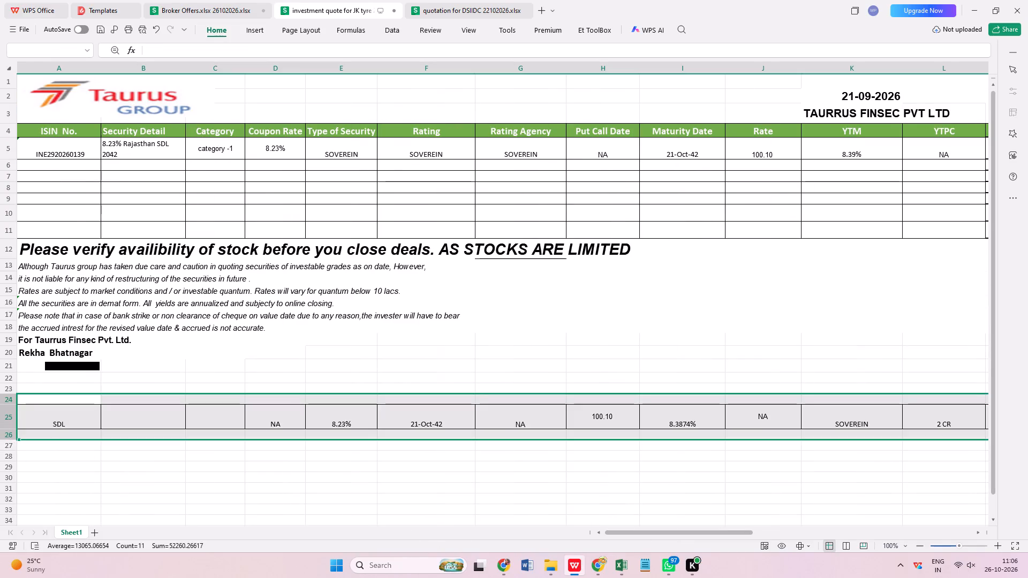
right_click(13, 397)
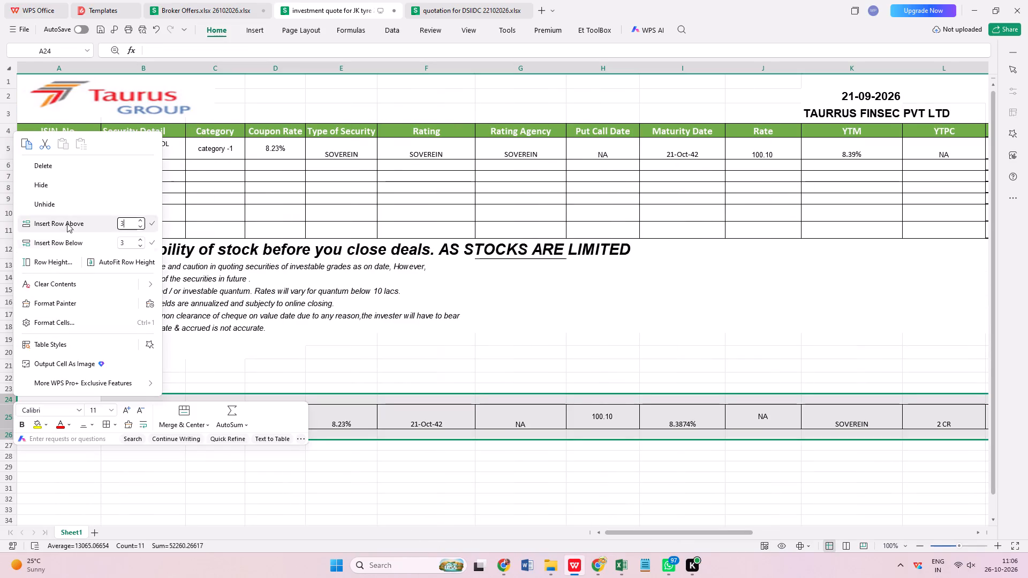
left_click(72, 165)
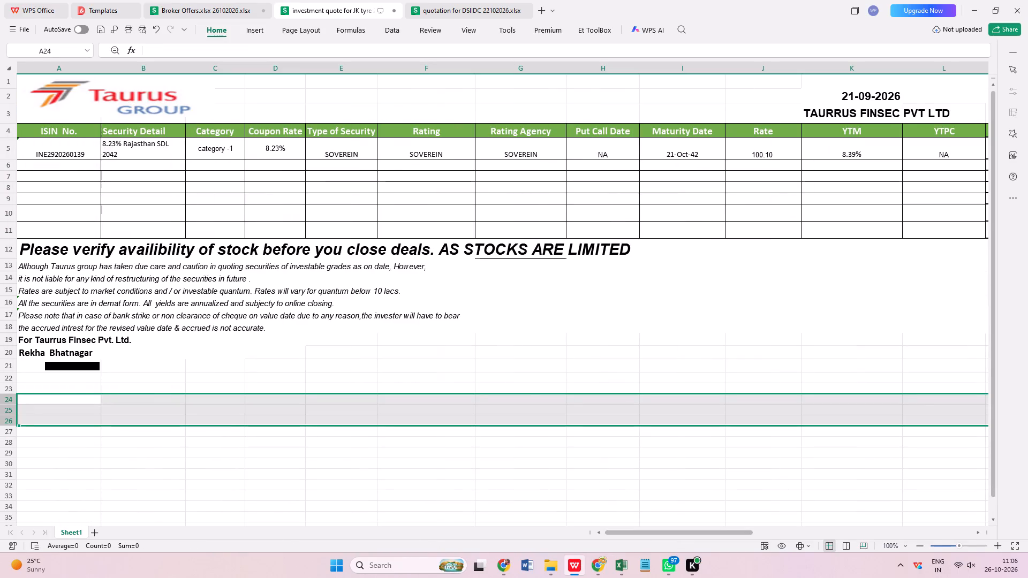
Save the JK tyre investment quote.
left_click(21, 27)
left_click(33, 103)
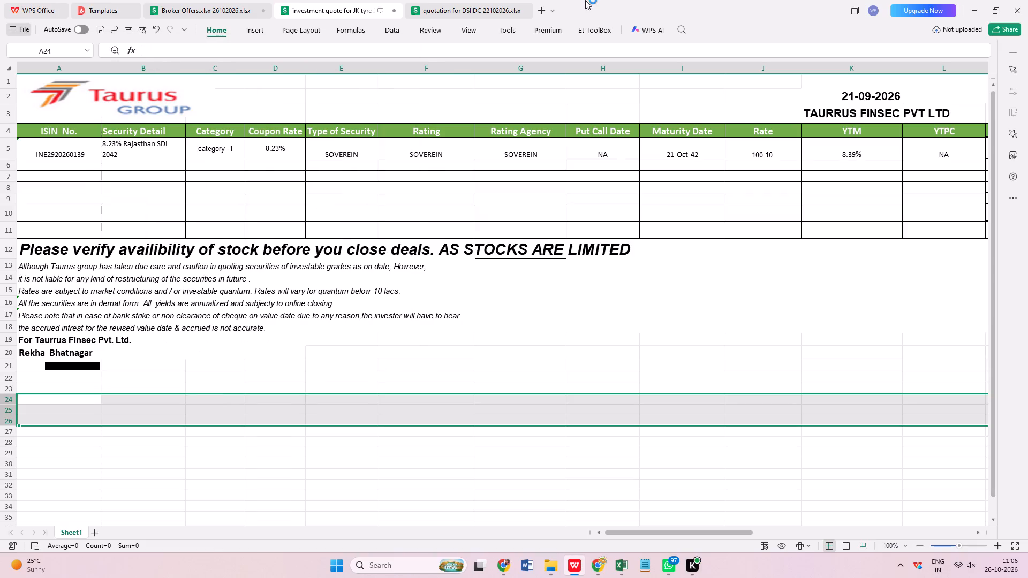
Copy the Motilal Oswal, Capri Global and L&T Finance rows from the DSIIDC quotation into the JK tyre quote starting at row 24.
left_click(461, 9)
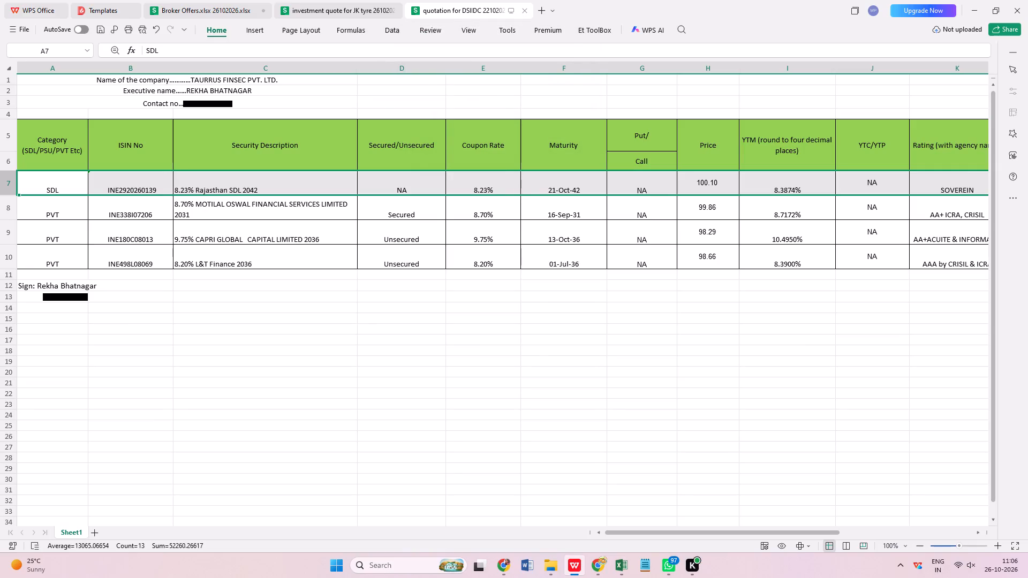
left_click_drag(16, 211, 28, 264)
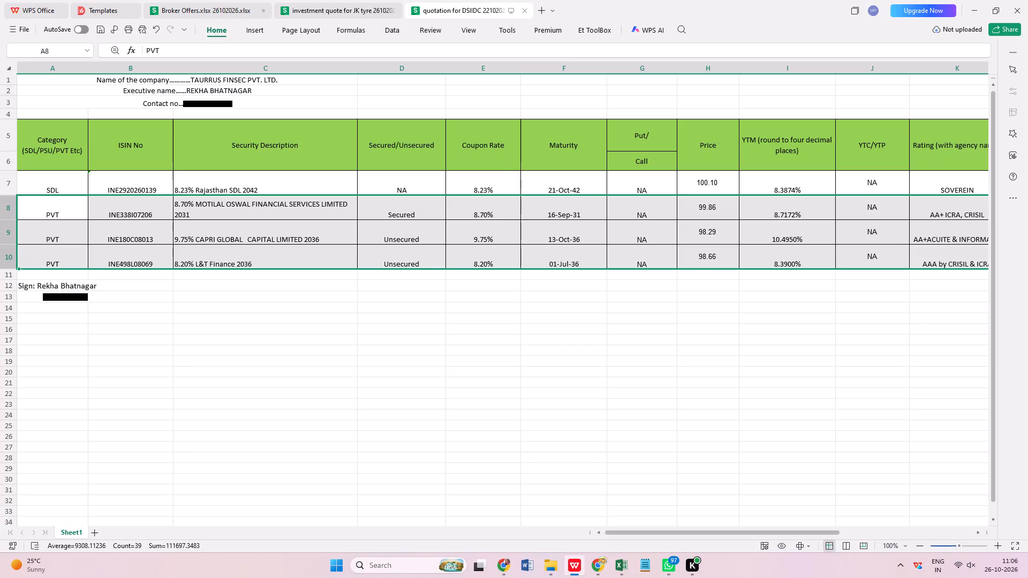
key("ctrl+c")
left_click(322, 6)
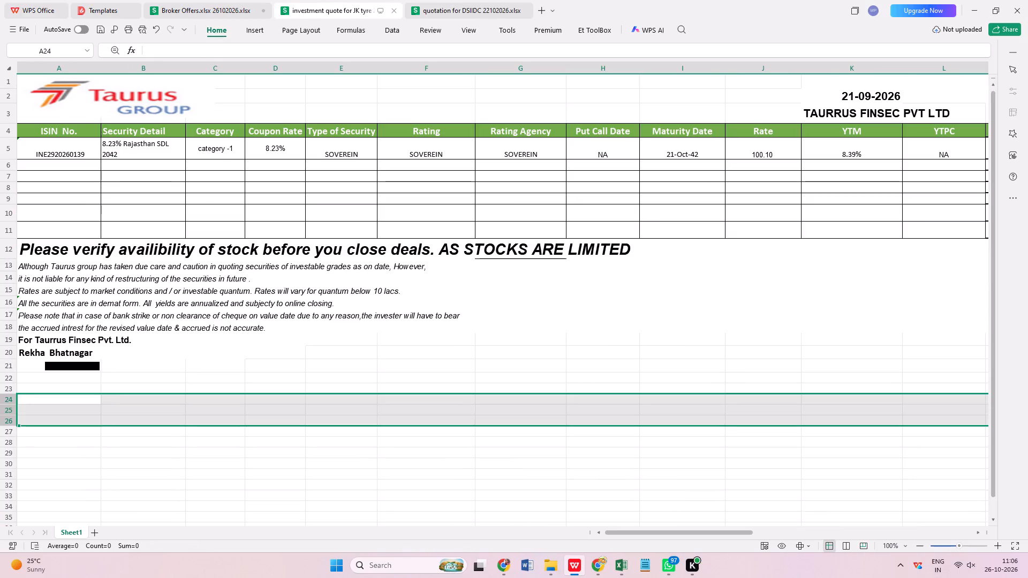
left_click(15, 398)
key("ctrl+v")
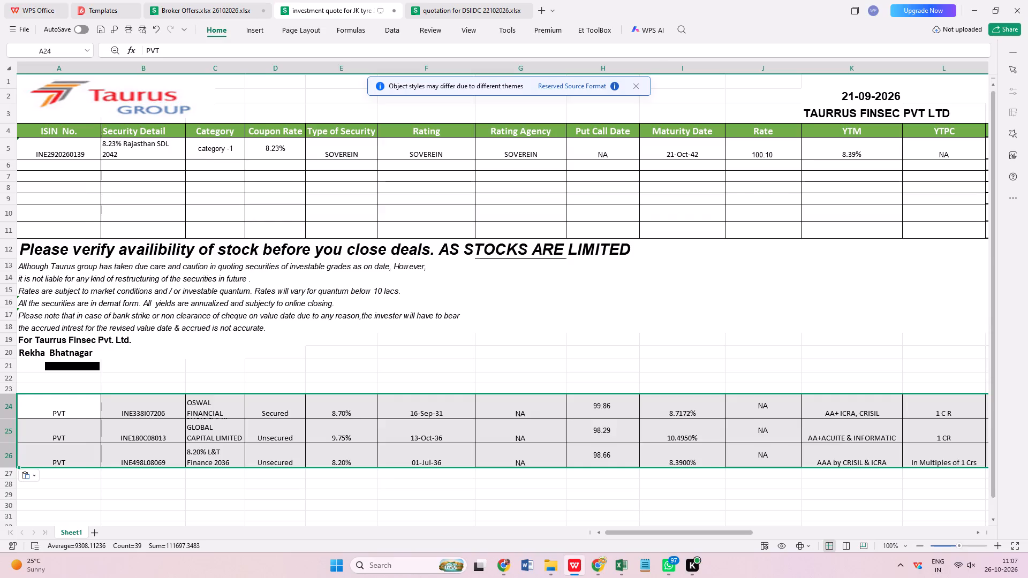
left_click(380, 496)
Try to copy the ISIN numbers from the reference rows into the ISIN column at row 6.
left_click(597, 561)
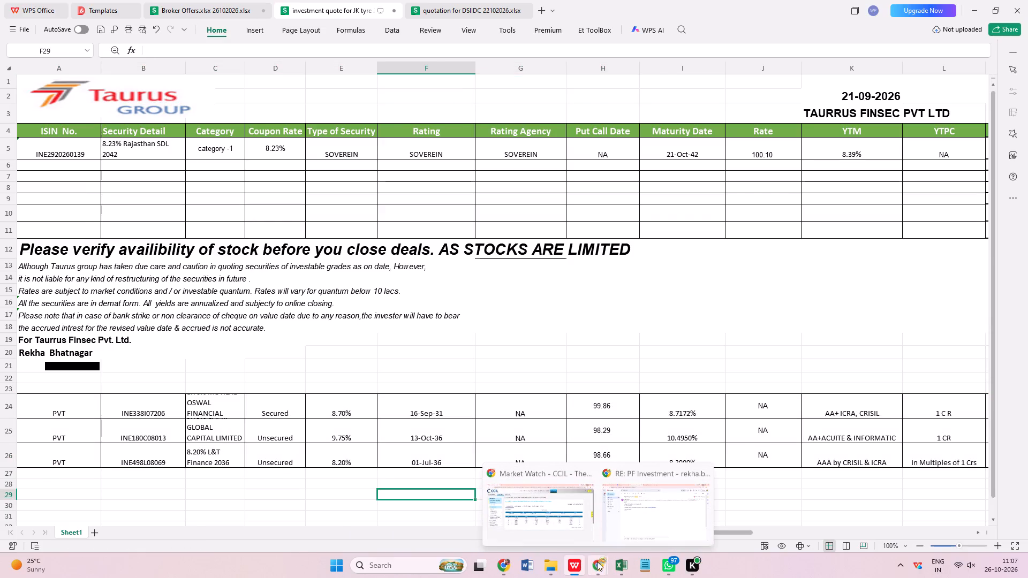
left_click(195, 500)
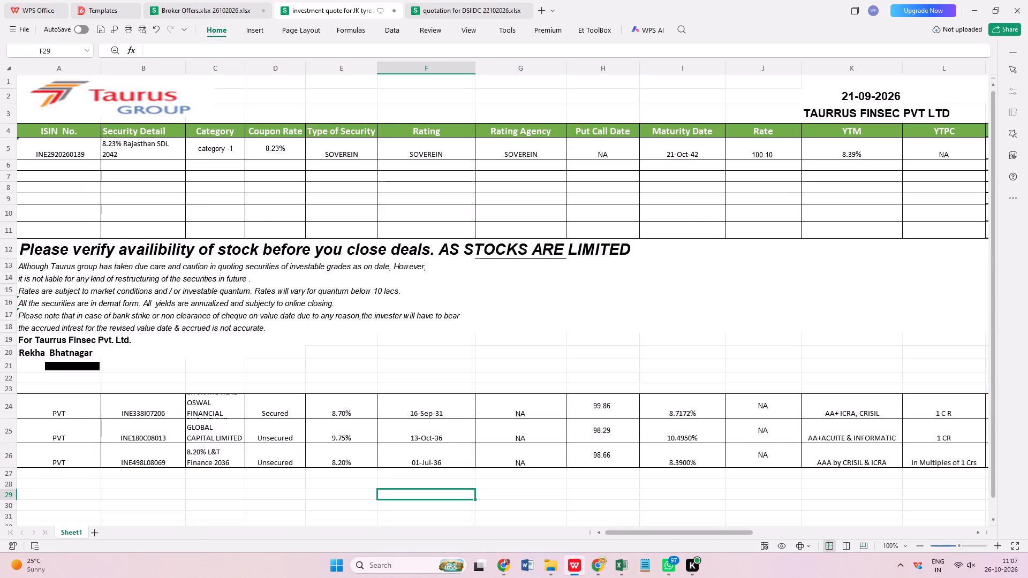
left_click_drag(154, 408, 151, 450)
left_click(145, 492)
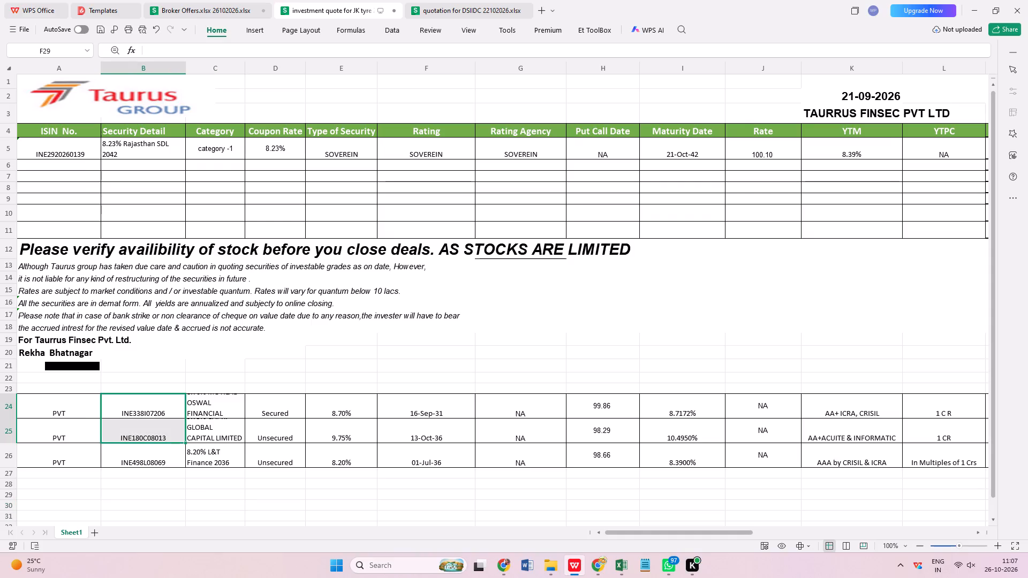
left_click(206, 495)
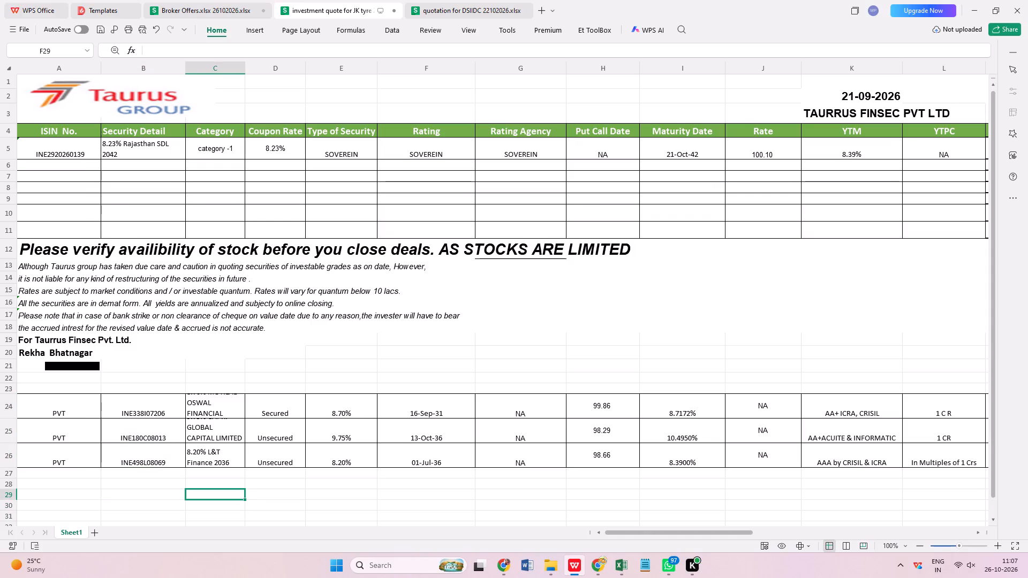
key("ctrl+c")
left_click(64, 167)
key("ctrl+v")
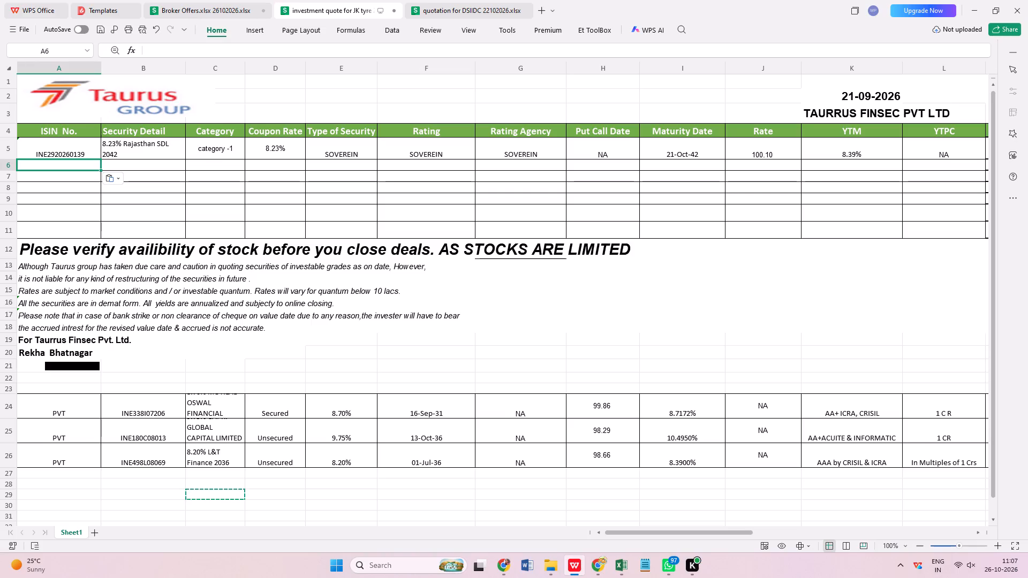
Copy the three ISIN numbers from reference rows 24 to 26 into the ISIN column of rows 6 to 8.
left_click_drag(161, 410, 155, 466)
key("ctrl+c")
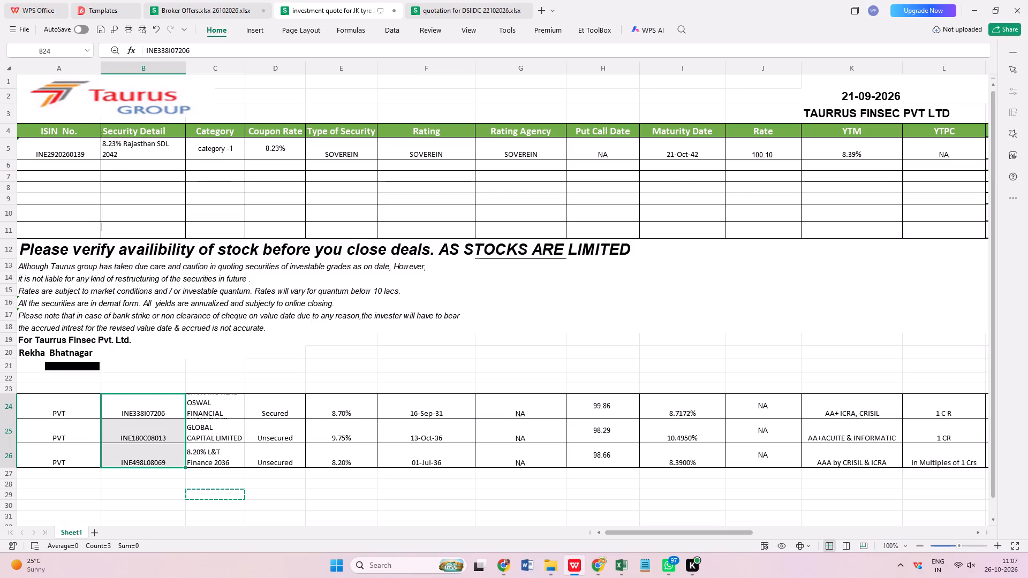
left_click(90, 168)
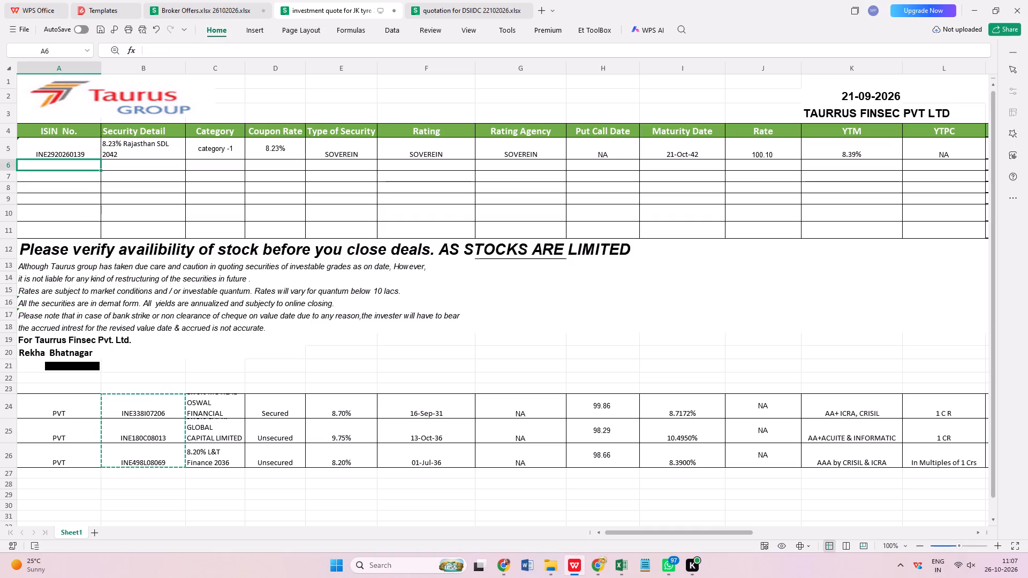
key("ctrl+v")
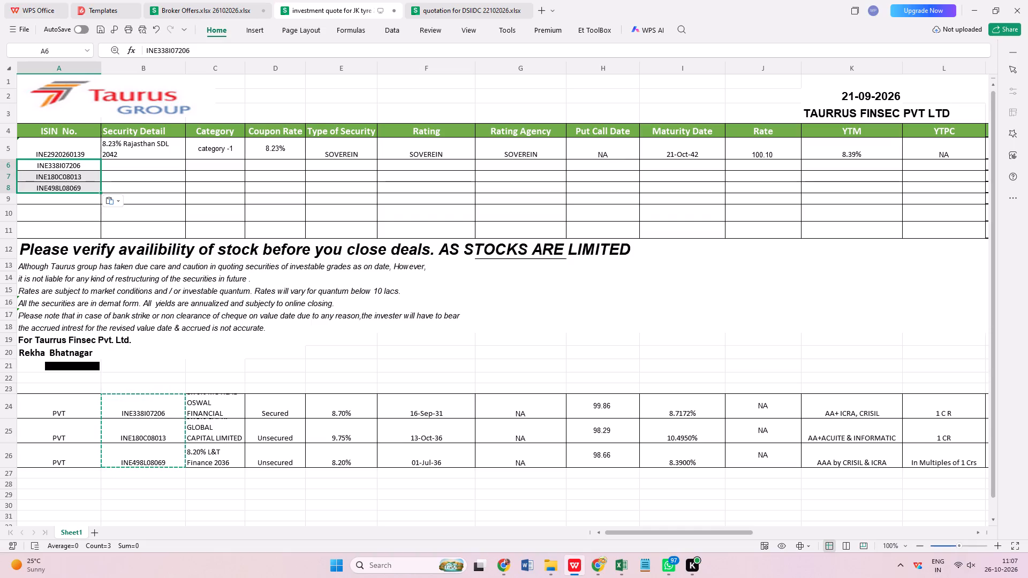
Copy the three security names from reference rows 24 to 26 into the Security Detail column of rows 6 to 8.
left_click_drag(228, 411, 219, 463)
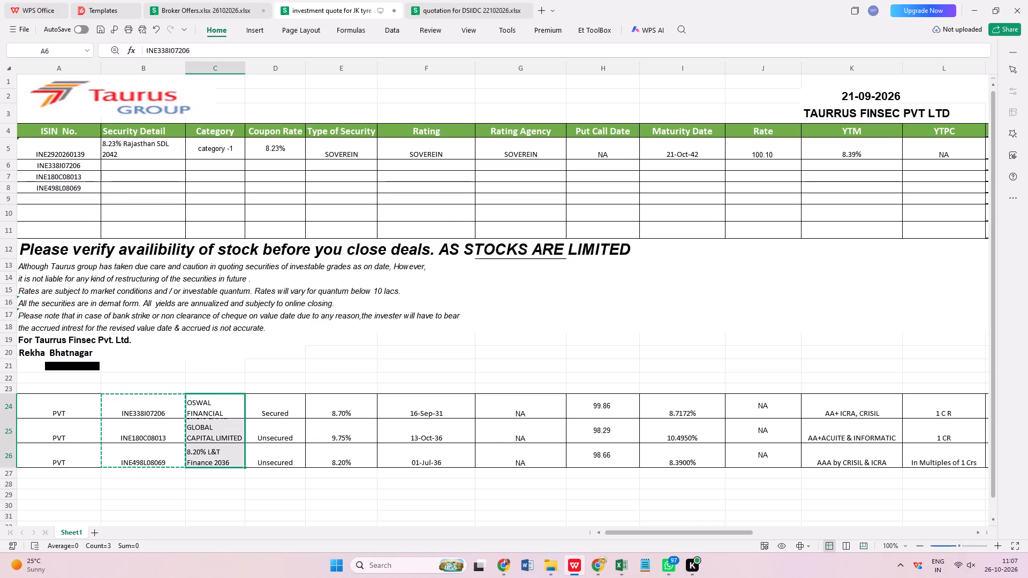
left_click_drag(219, 463, 219, 462)
key("ctrl+c")
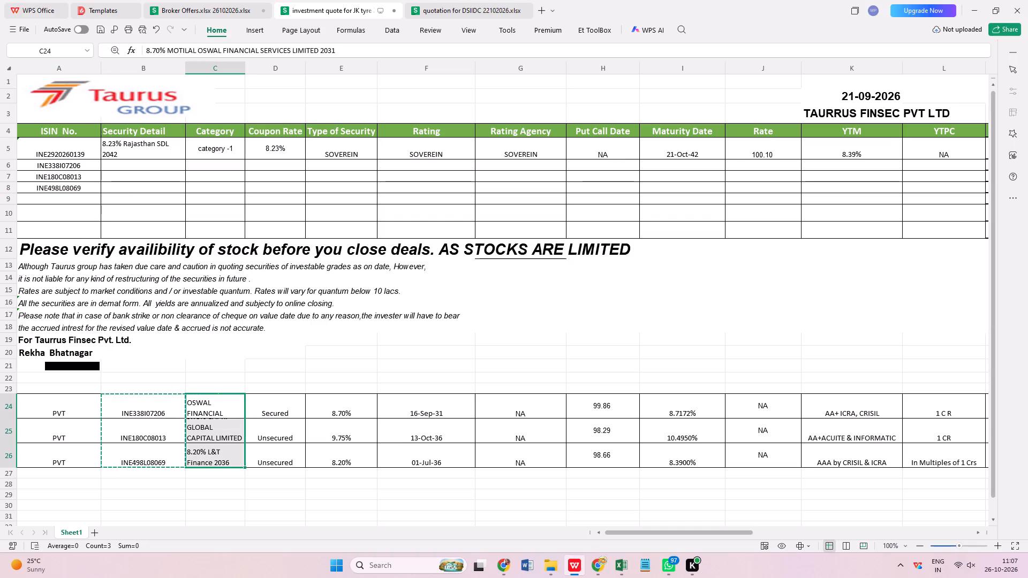
left_click(161, 165)
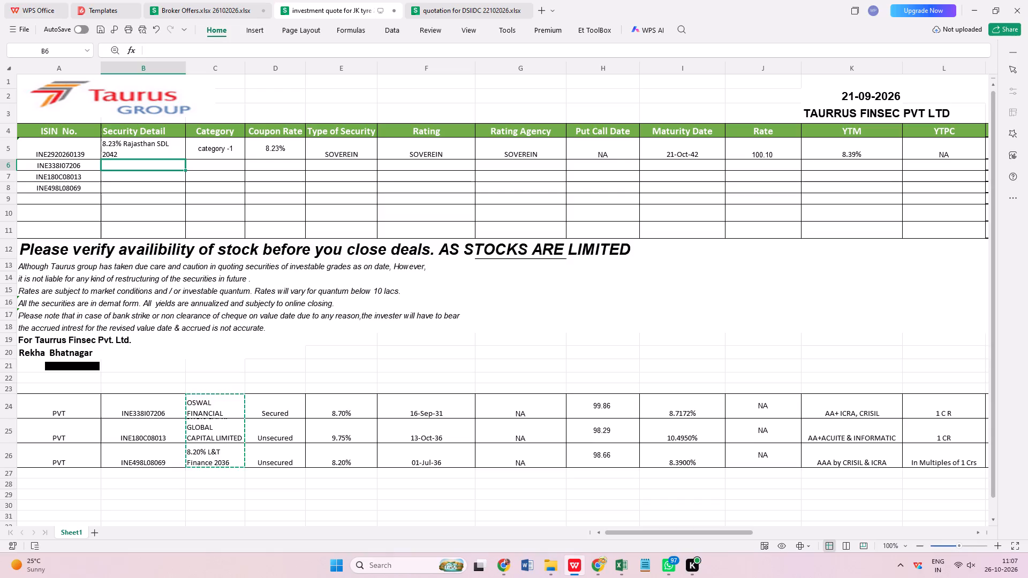
key("ctrl+v")
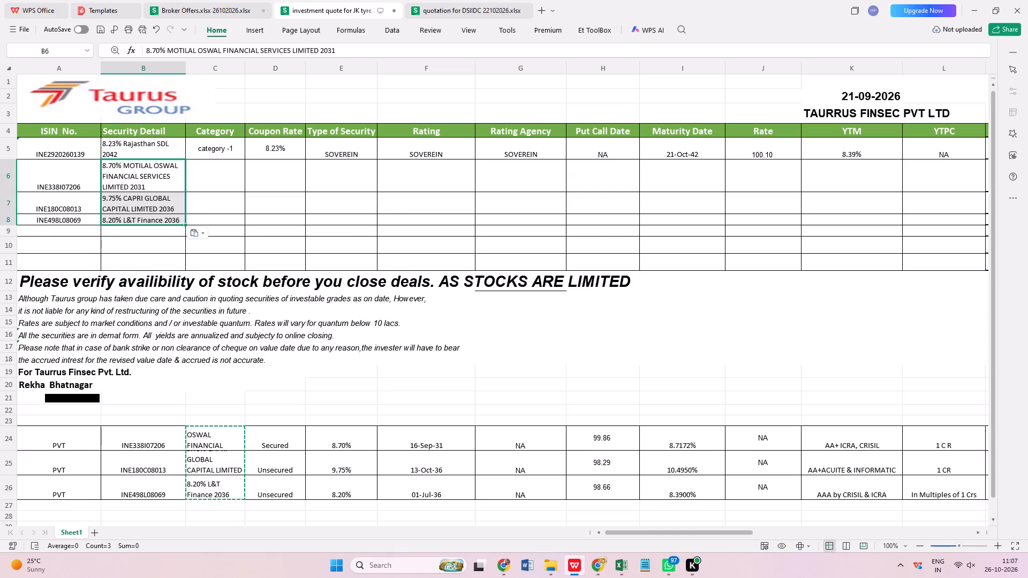
Enter "Category -11" as the category for Motilal Oswal in row 6 and copy it to rows 7 and 8.
left_click(218, 179)
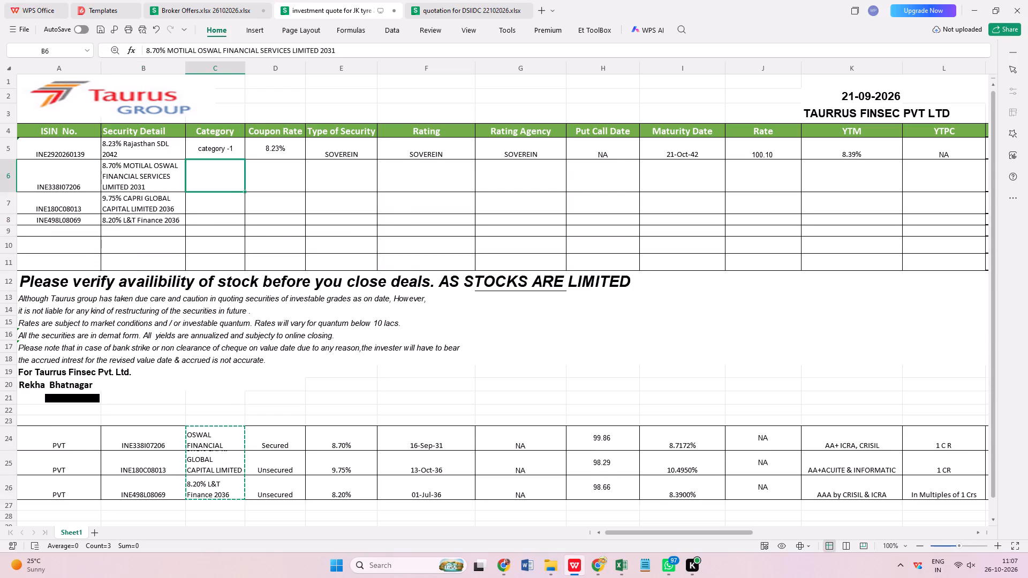
type("CCATE")
key("BackSpace")
key("BackSpace")
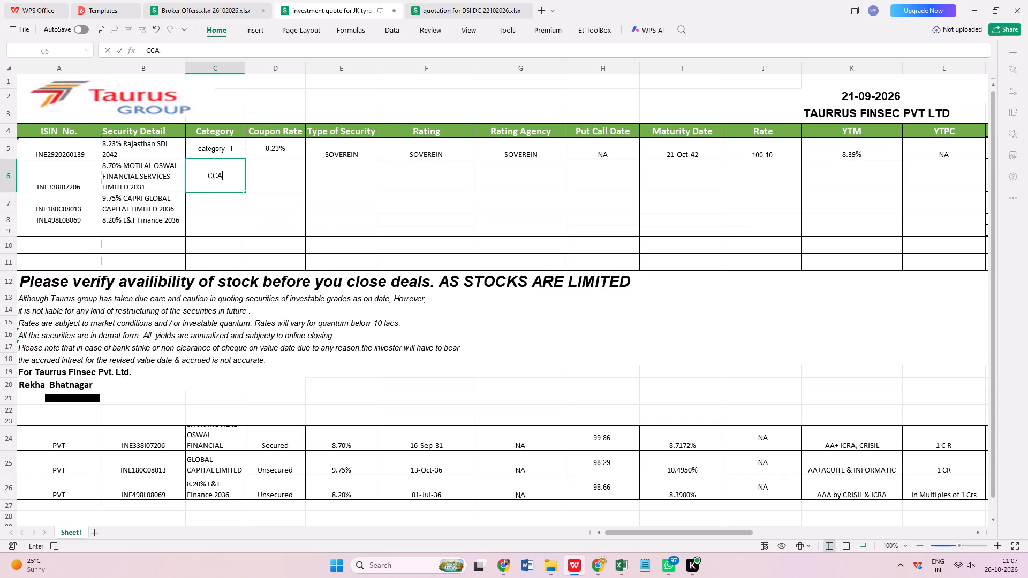
key("BackSpace")
key("BackSpace")
key("BackSpace")
type("Cate")
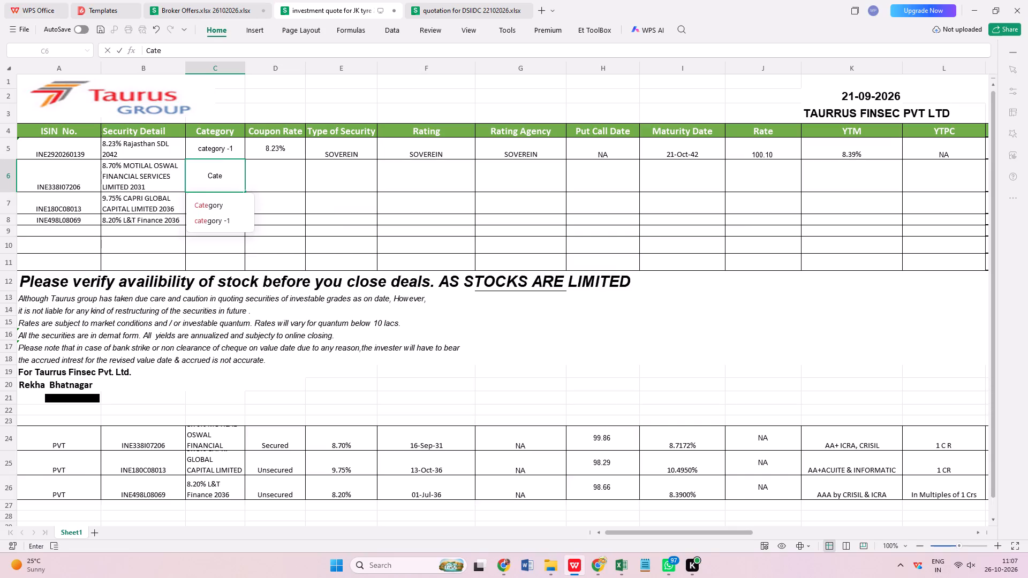
type("gory -11")
left_click(272, 175)
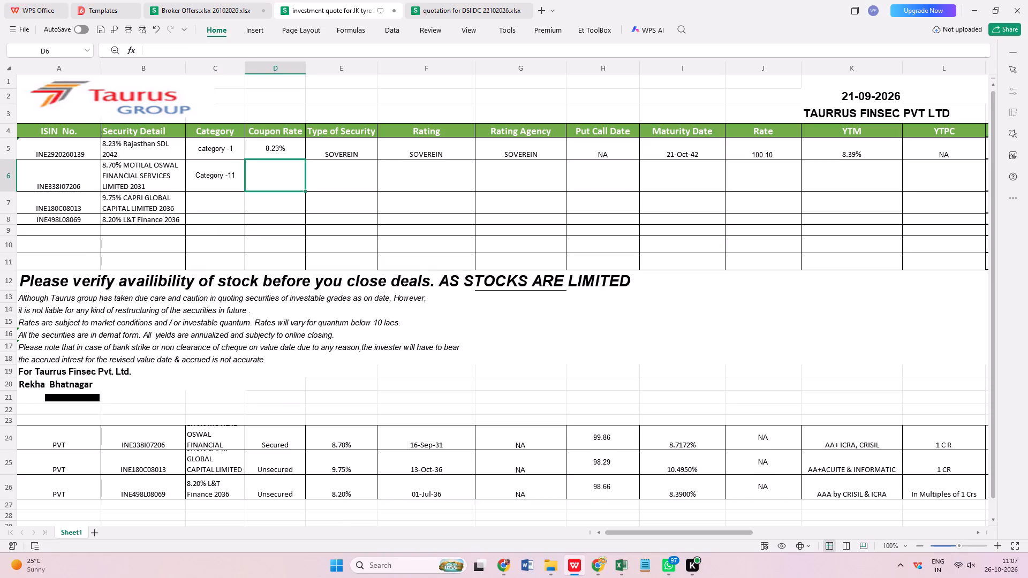
left_click(220, 180)
key("ctrl+c")
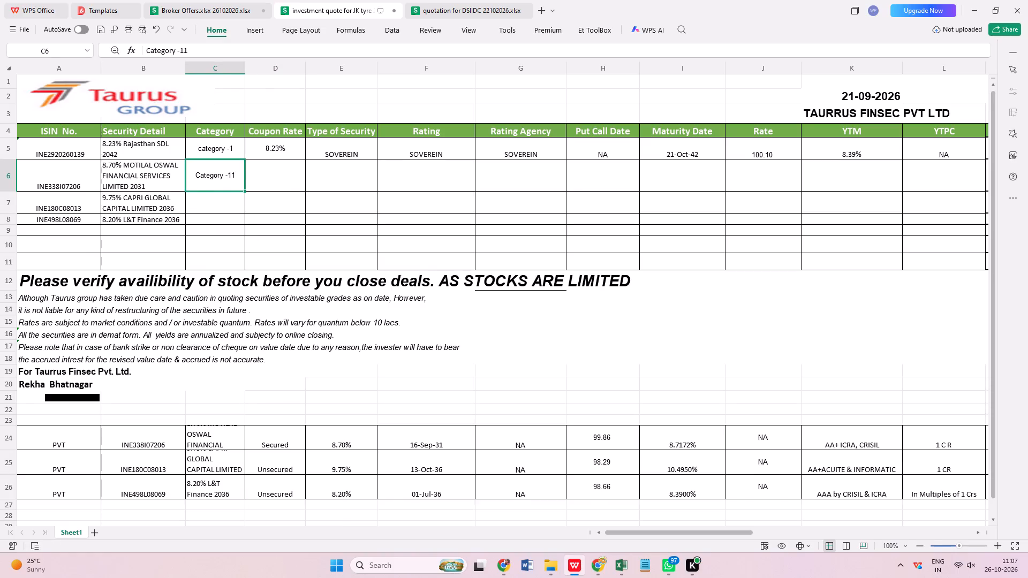
left_click_drag(215, 203, 211, 223)
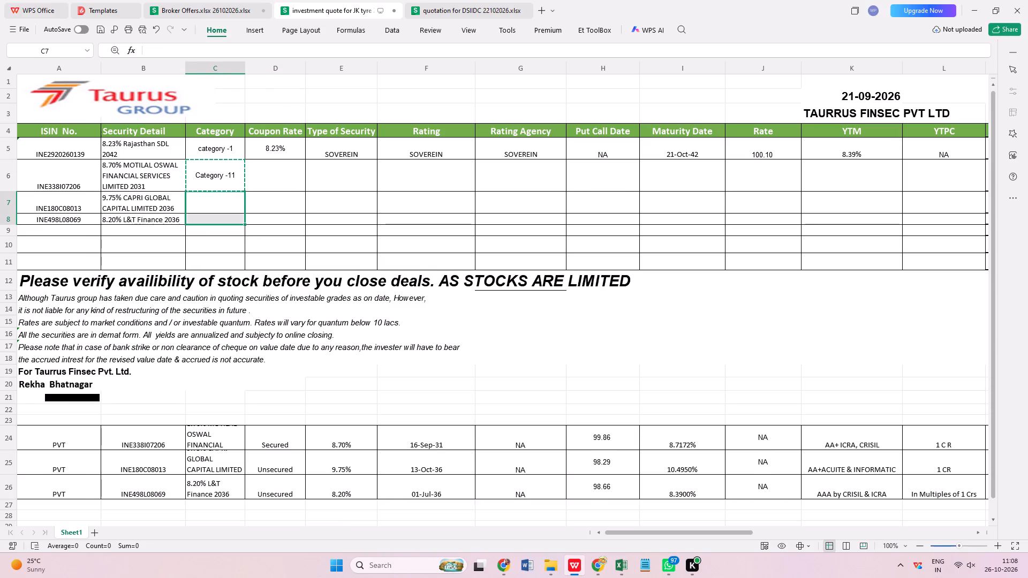
key("ctrl+v")
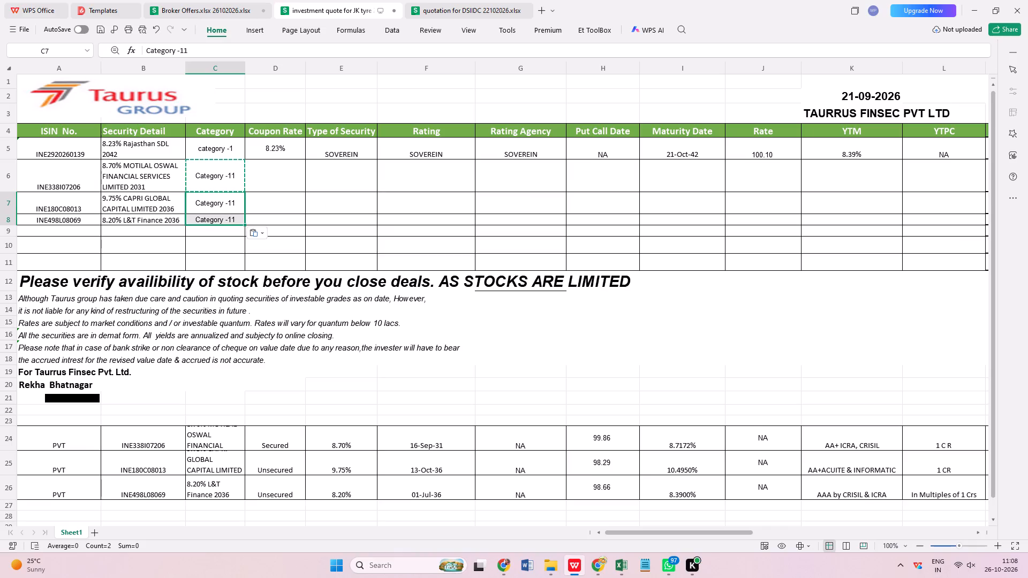
Move the Secured and Unsecured entries from reference rows 24 to 26 into the Type of Security column of rows 6 to 8.
left_click_drag(289, 443, 284, 501)
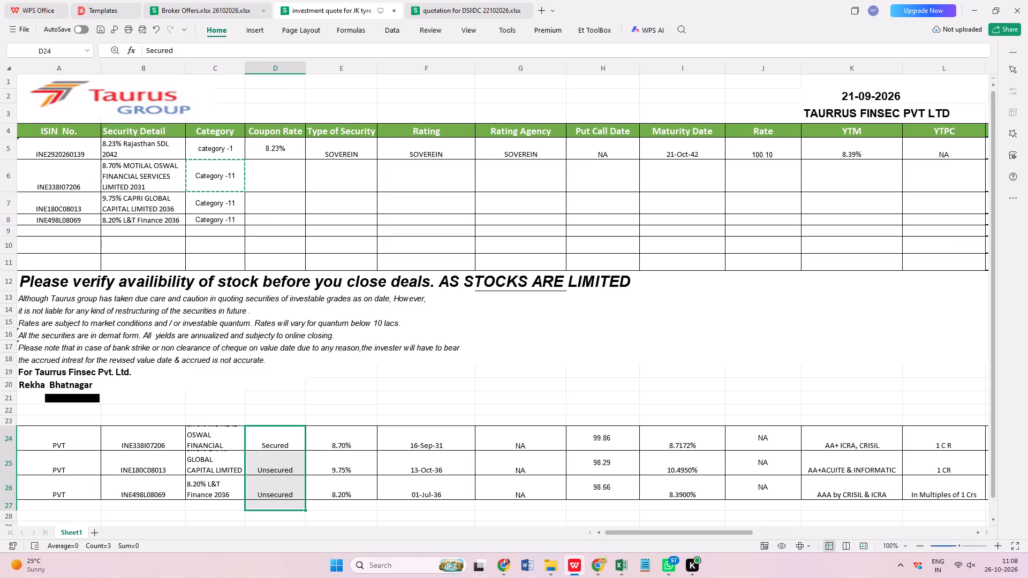
key("ctrl+x")
left_click(358, 185)
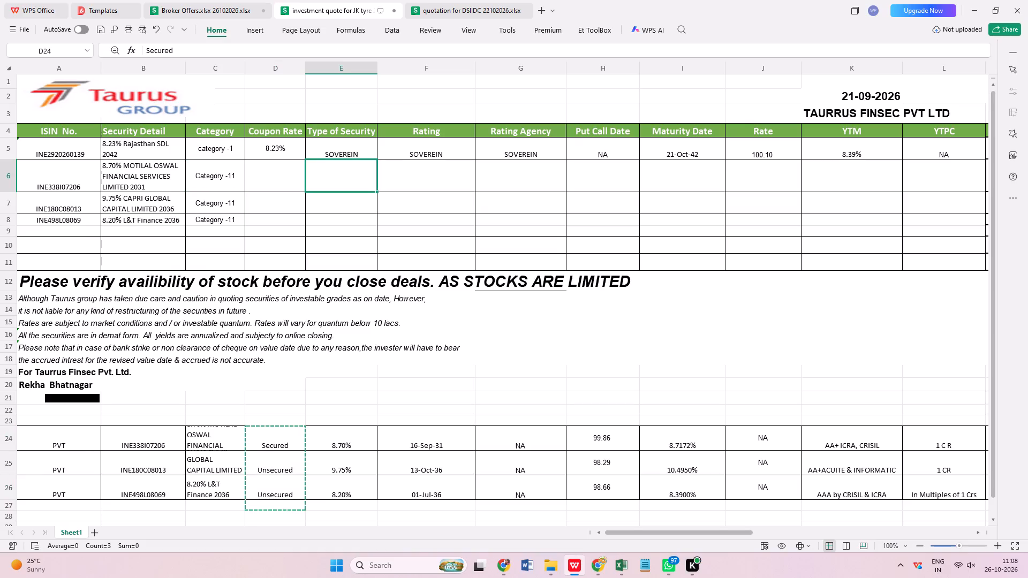
key("ctrl+v")
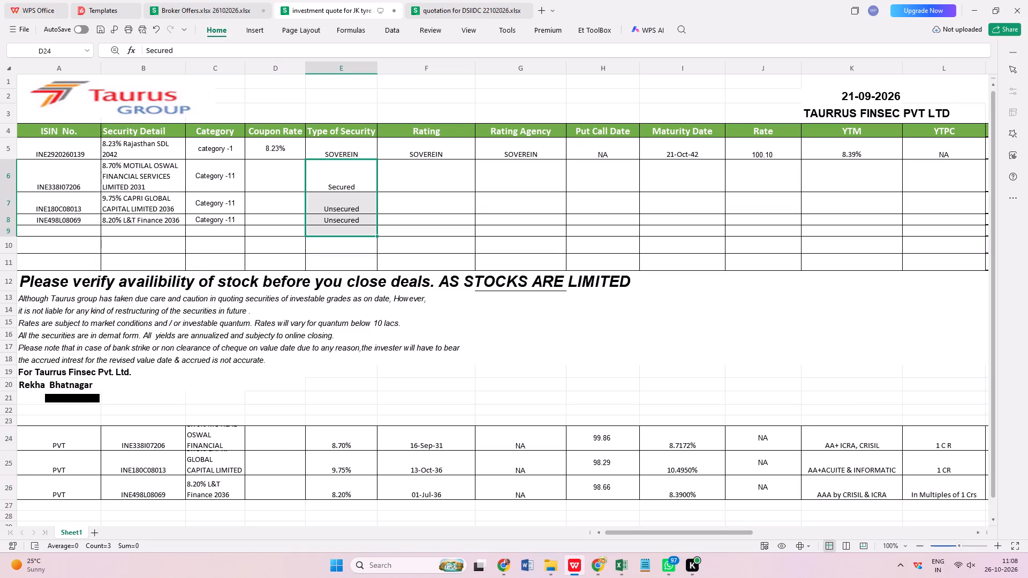
Cut the coupon rates from the reference rows starting at row 24 for the Coupon Rate column.
left_click_drag(344, 445, 343, 492)
left_click_drag(343, 492, 369, 462)
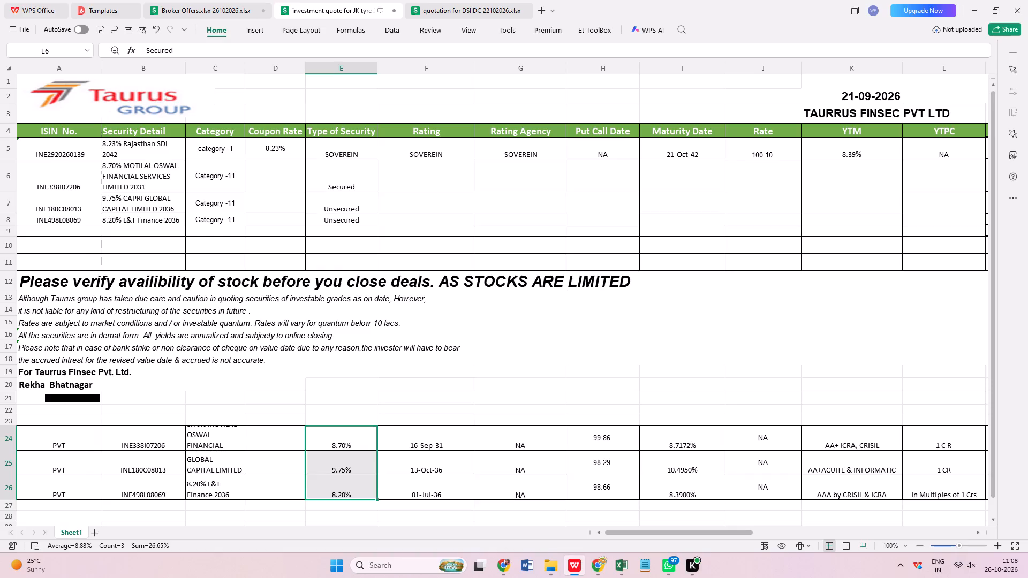
key("ctrl+x")
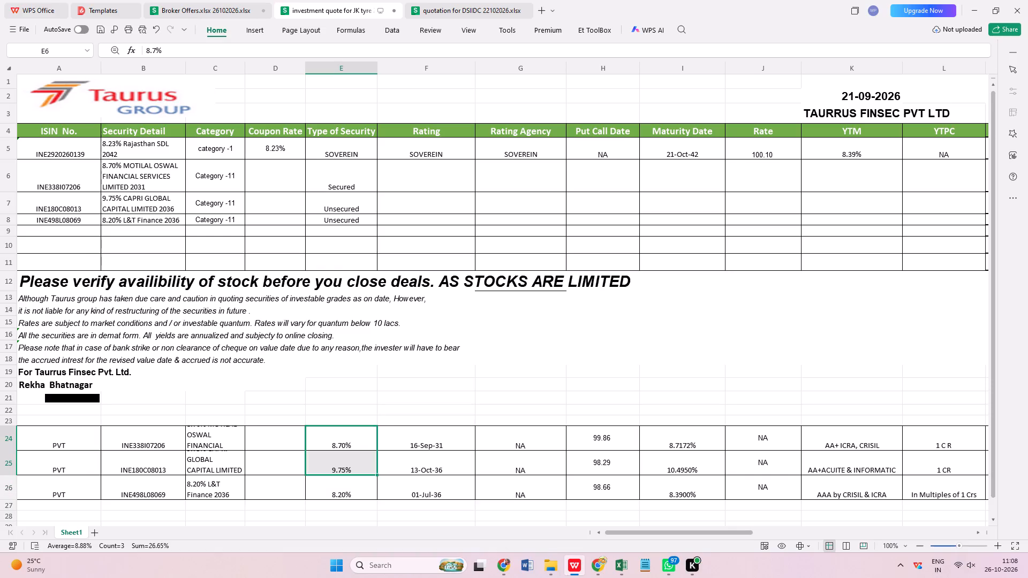
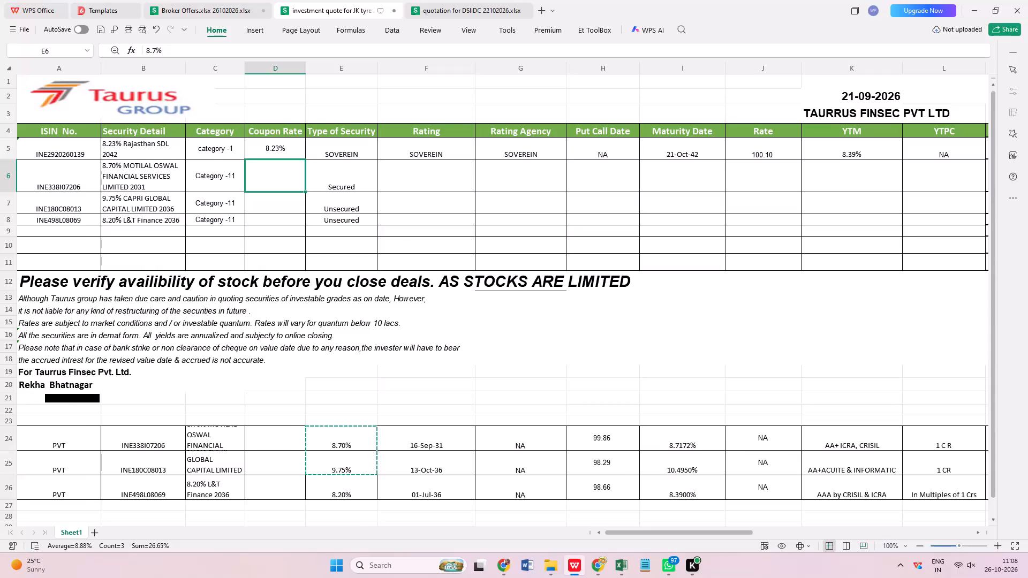
Fill the Coupon Rate column by pasting the cut 8.70% and 9.75% into rows 6 and 7 and entering 8.20% in row 8.
key("ctrl+v")
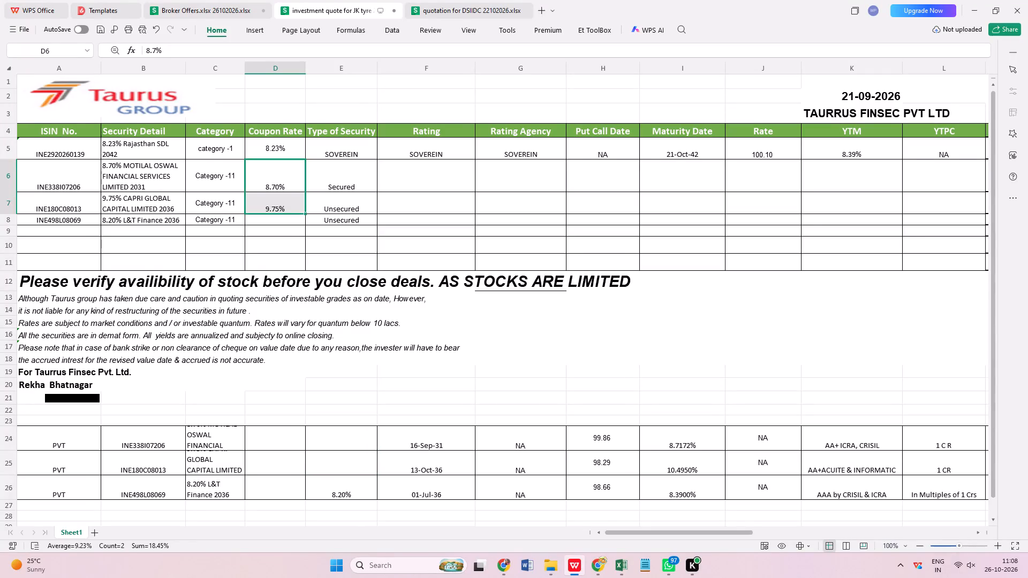
left_click(285, 221)
type("8.20")
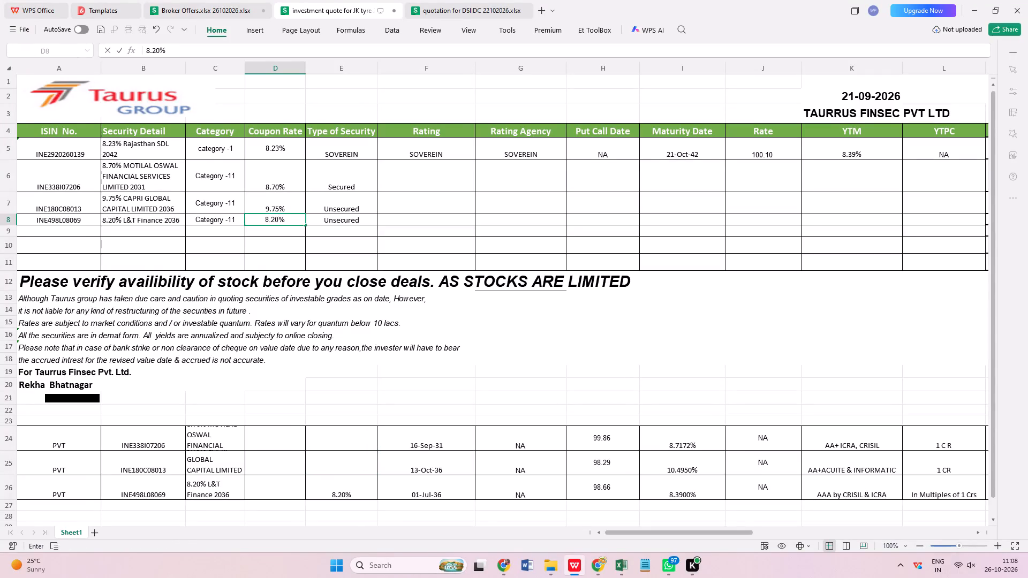
Enter the ratings AA+ for Motilal Oswal, AA+ for Capri Global and AAA for L&T Finance in rows 6 to 8.
left_click(439, 172)
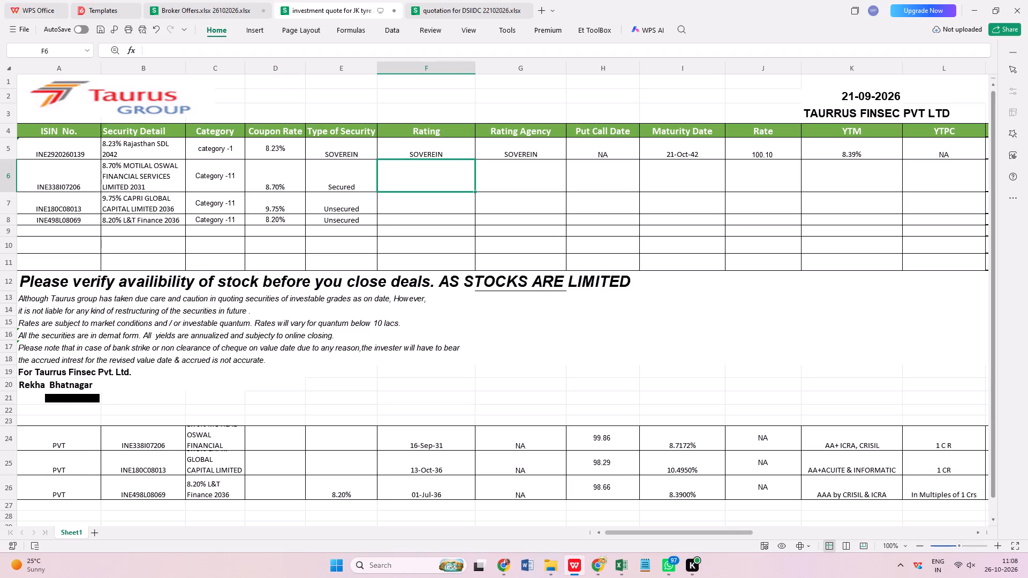
type("aa")
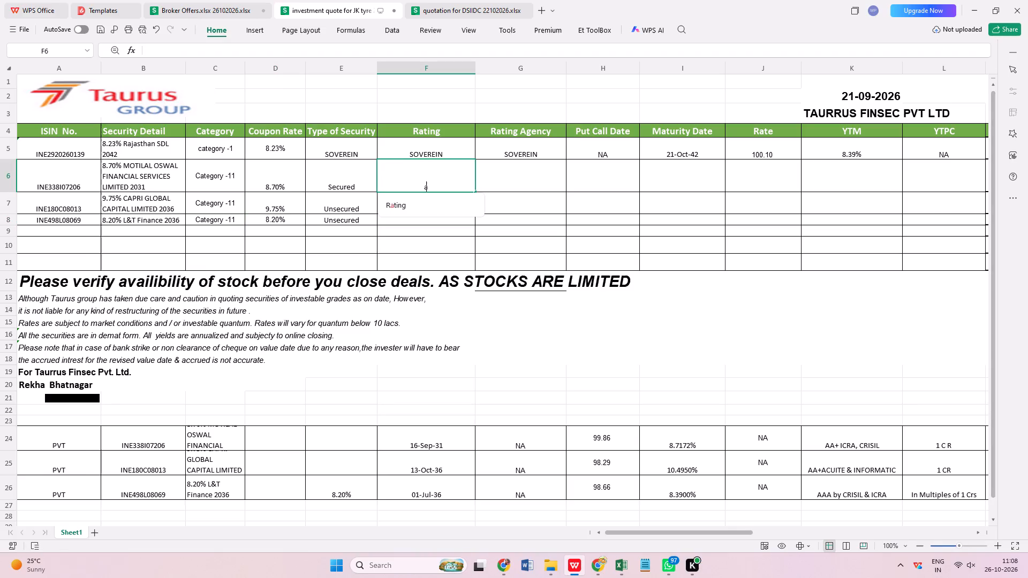
key("BackSpace")
key("BackSpace")
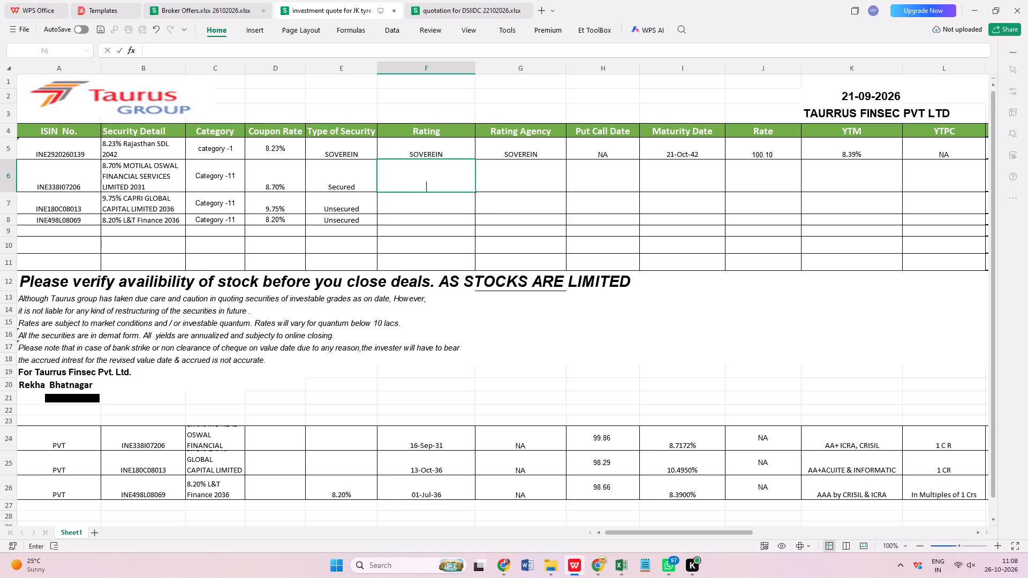
type("AA+")
key("Return")
type("AA")
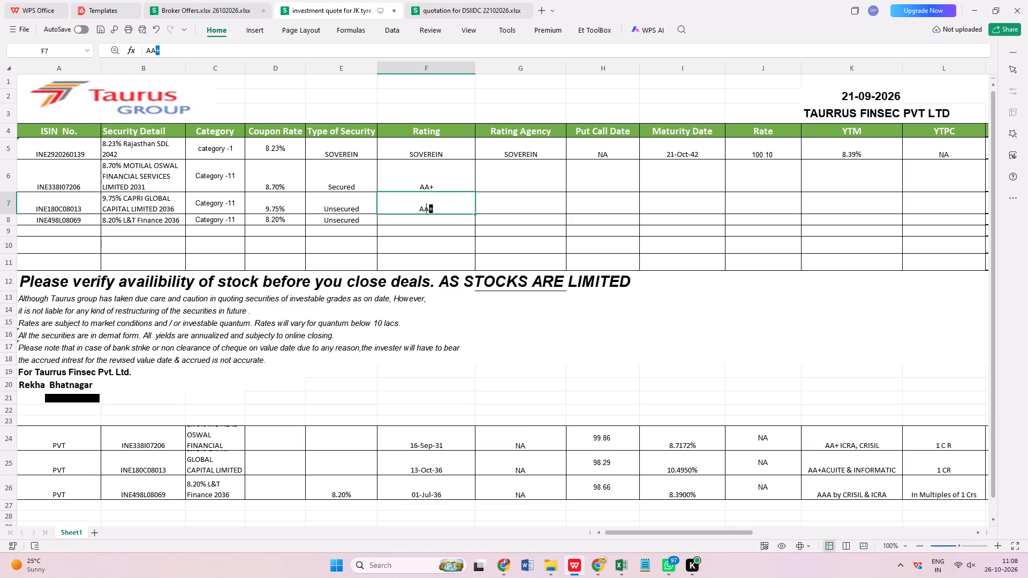
key("plus")
key("Return")
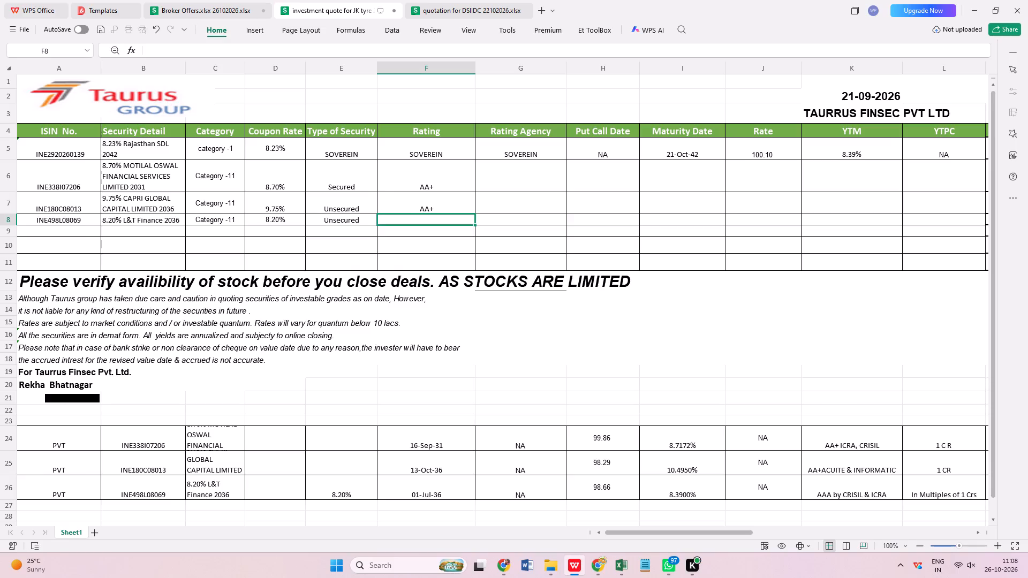
left_click(450, 221)
left_click(502, 315)
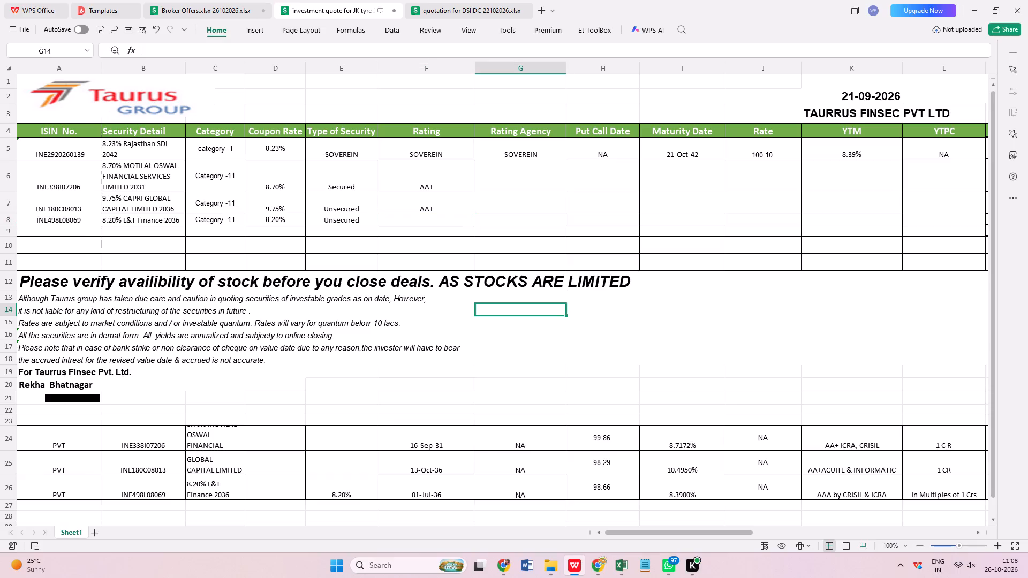
left_click(419, 222)
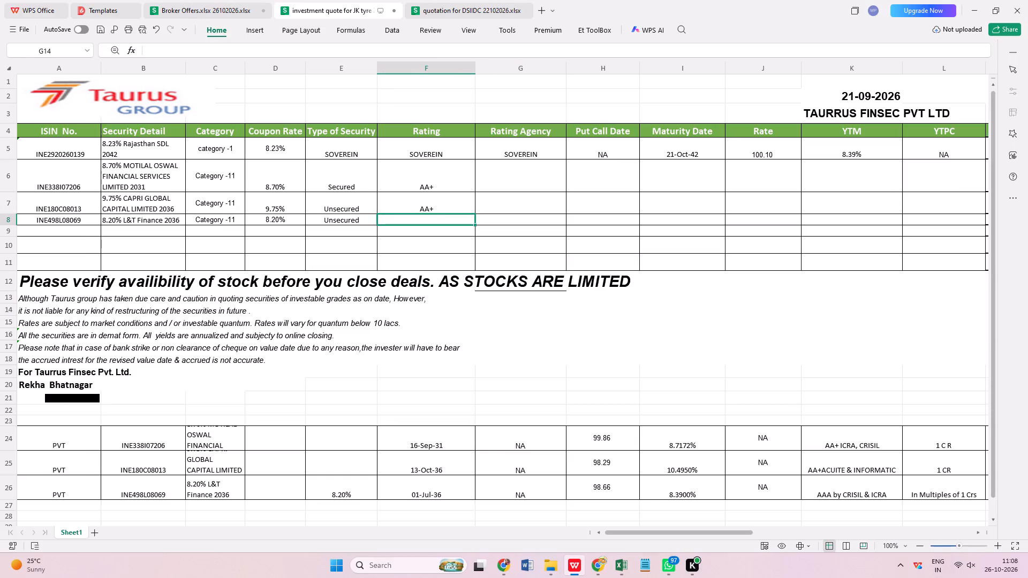
type("AA")
key("a")
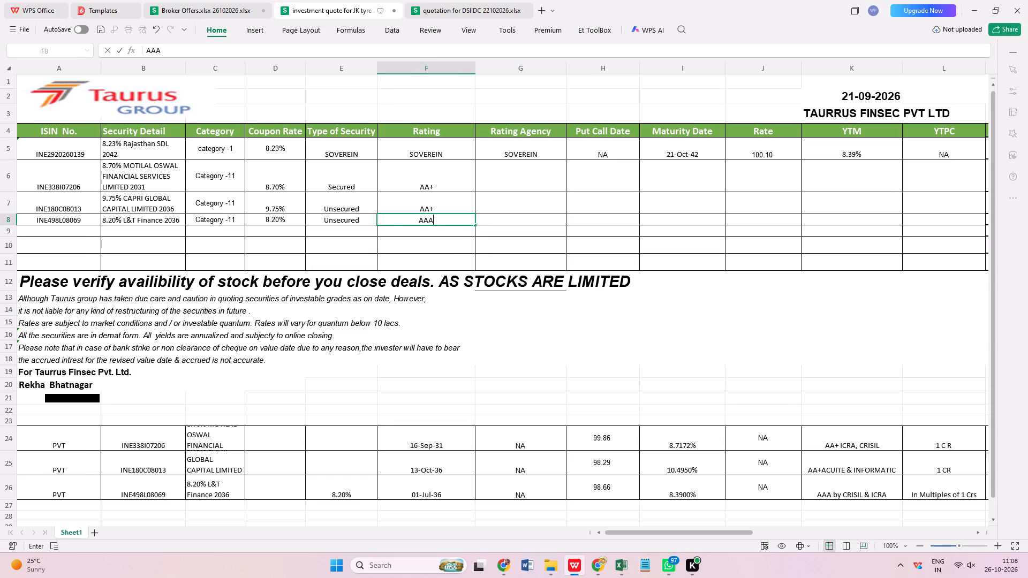
Enter the rating agencies "ICRA, CRISIL" for Motilal Oswal in row 6 and "ACUITE, INFORMATIC" for Capri Global in row 7.
left_click(523, 178)
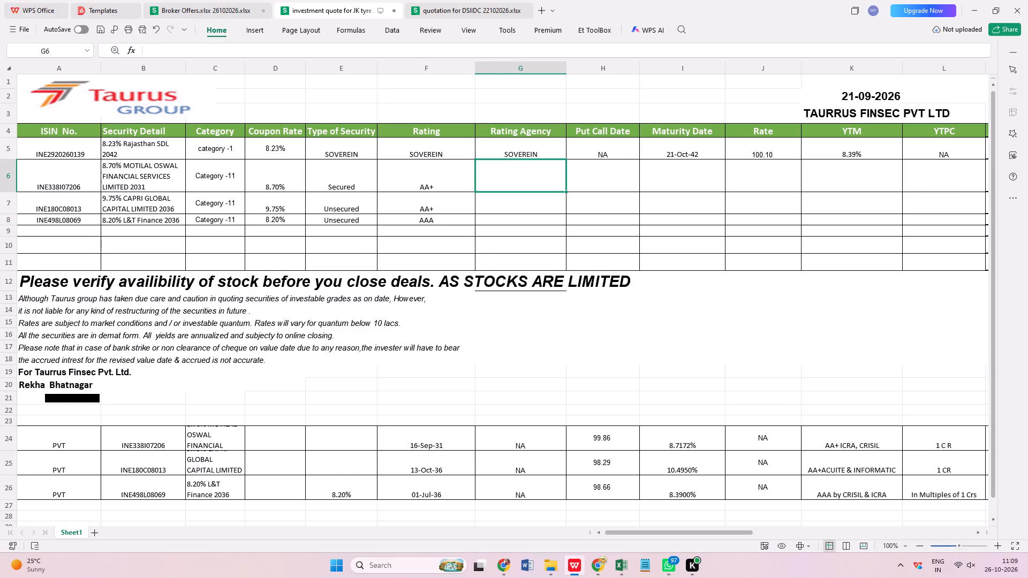
type("ICRA,")
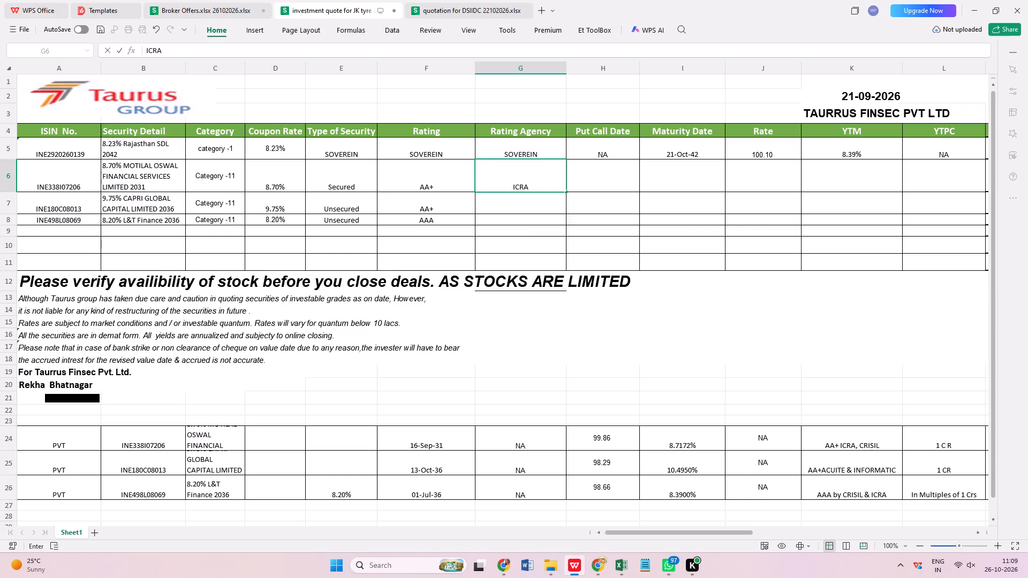
key("space")
key("c")
type("RIR")
key("BackSpace")
key("s")
type("IL")
key("Return")
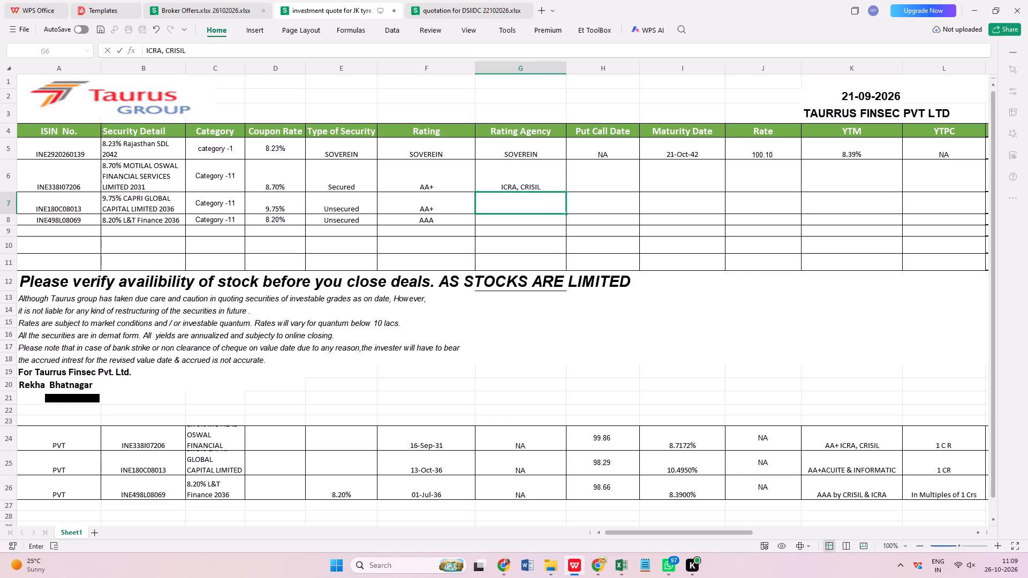
type("ACUITE")
type(", INFORME")
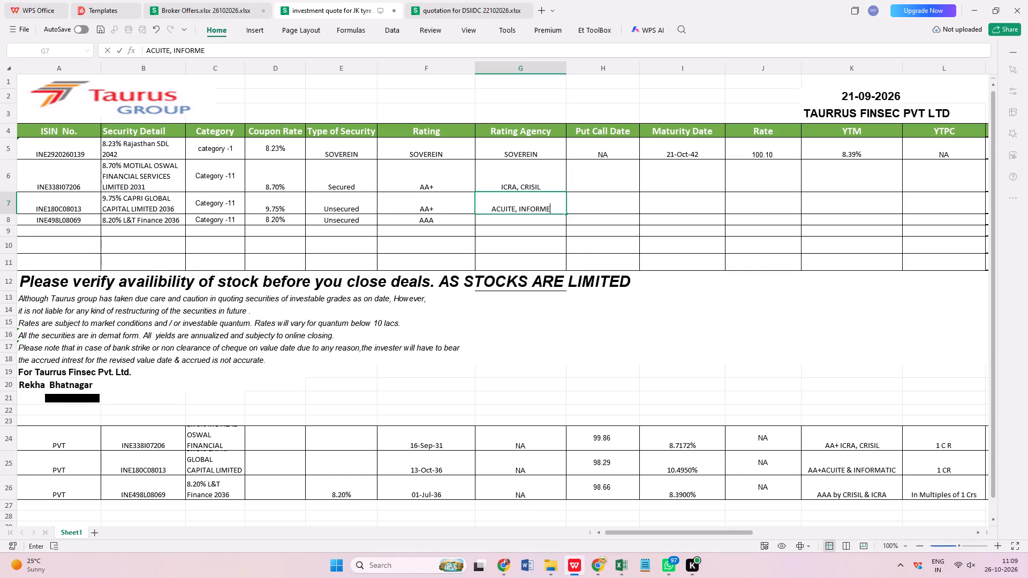
key("BackSpace")
type("AT")
type("IC")
key("Tab")
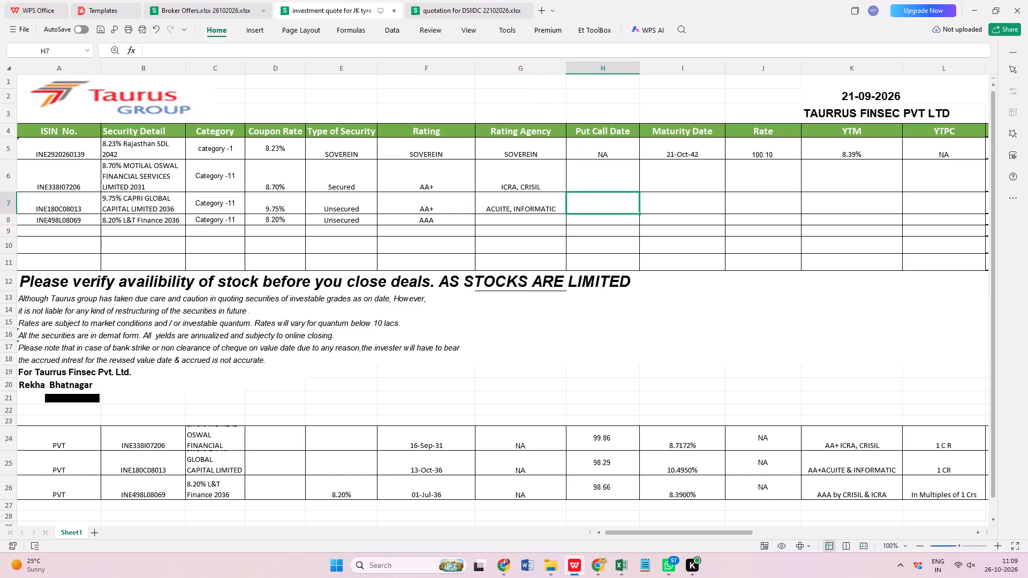
Copy the "ICRA, CRISIL" rating agency entry from row 6 to the L&T Finance row 8.
left_click(507, 220)
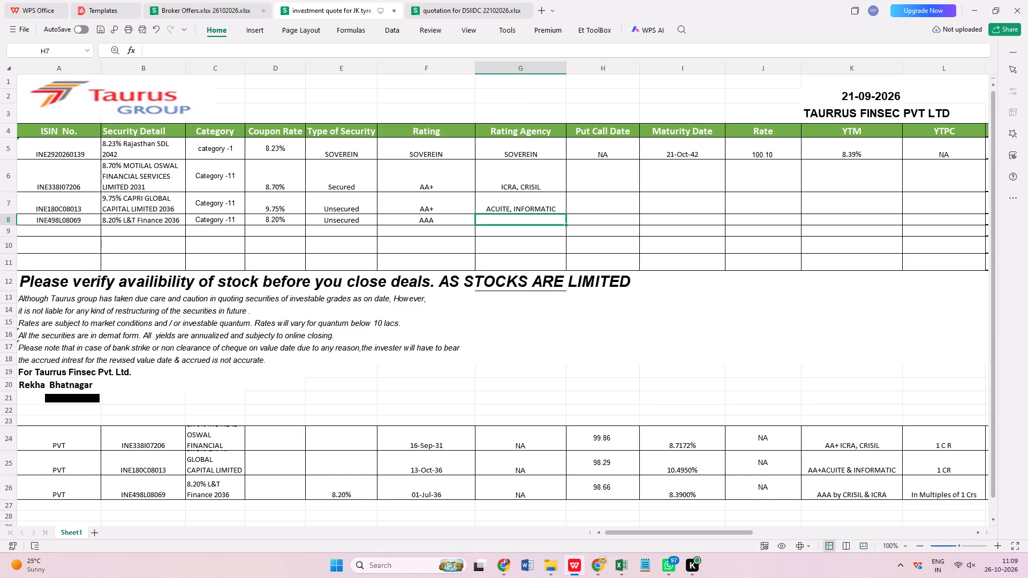
left_click(510, 178)
key("ctrl+c")
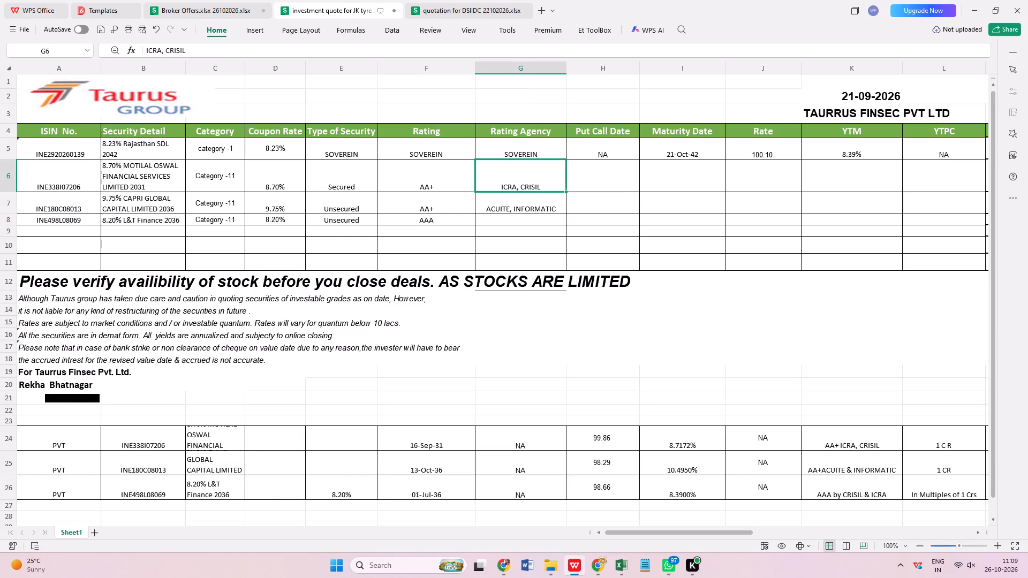
left_click(523, 218)
key("ctrl+v")
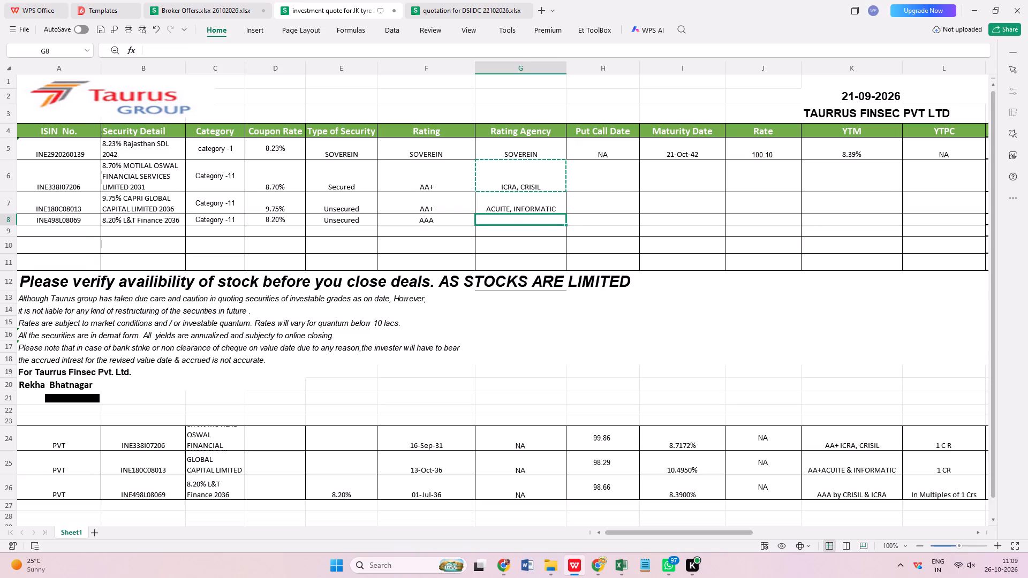
Fill the NA entry of the Put Call Date column from row 5 down through row 8.
left_click(605, 178)
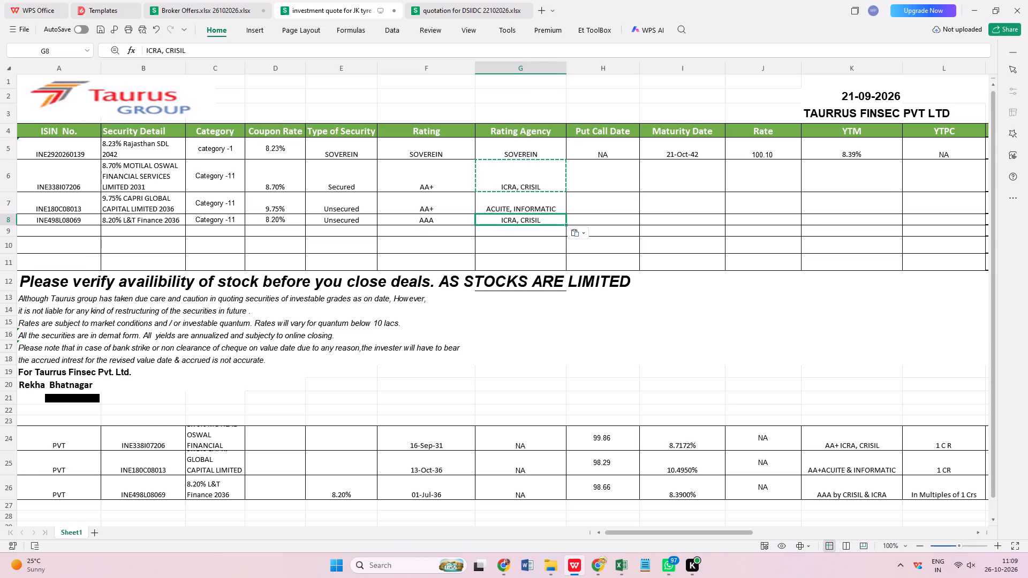
left_click(615, 148)
left_click(639, 158)
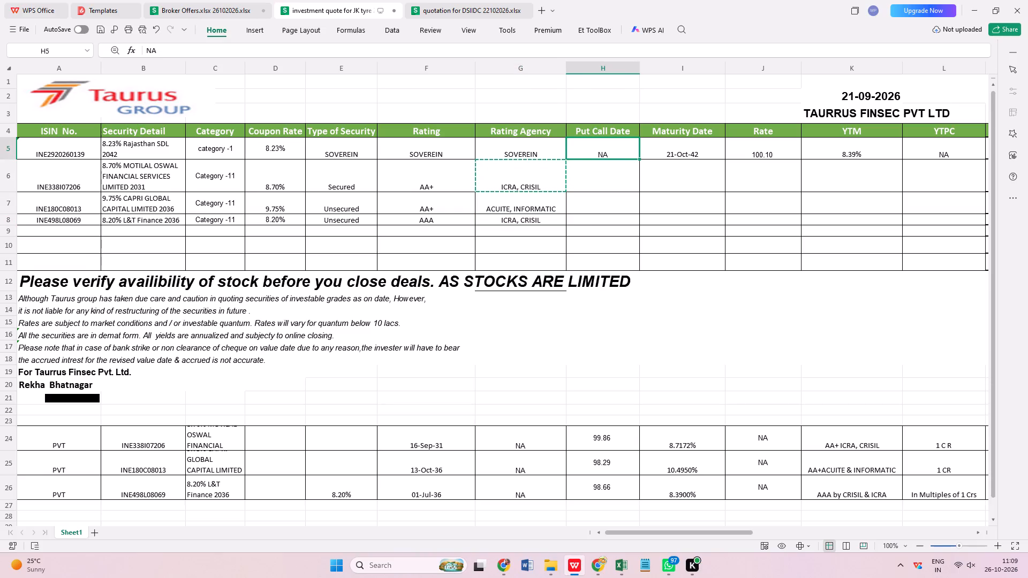
left_click_drag(638, 159, 632, 226)
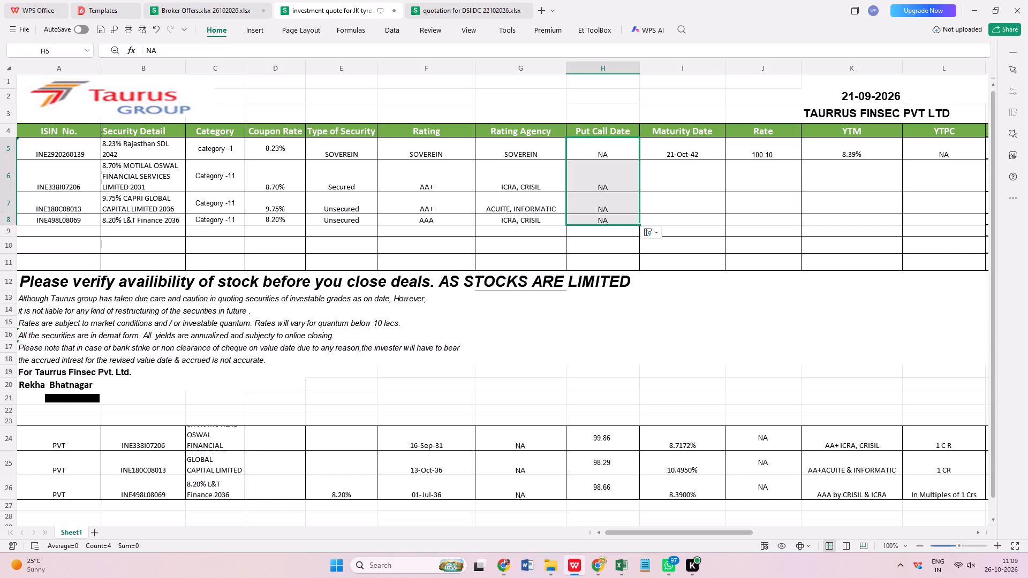
Copy the maturity dates 16-Sep-31, 13-Oct-36 and 01-Jul-36 from reference rows 24 to 26 into the Maturity Date column of rows 6 to 8.
left_click_drag(448, 442, 447, 458)
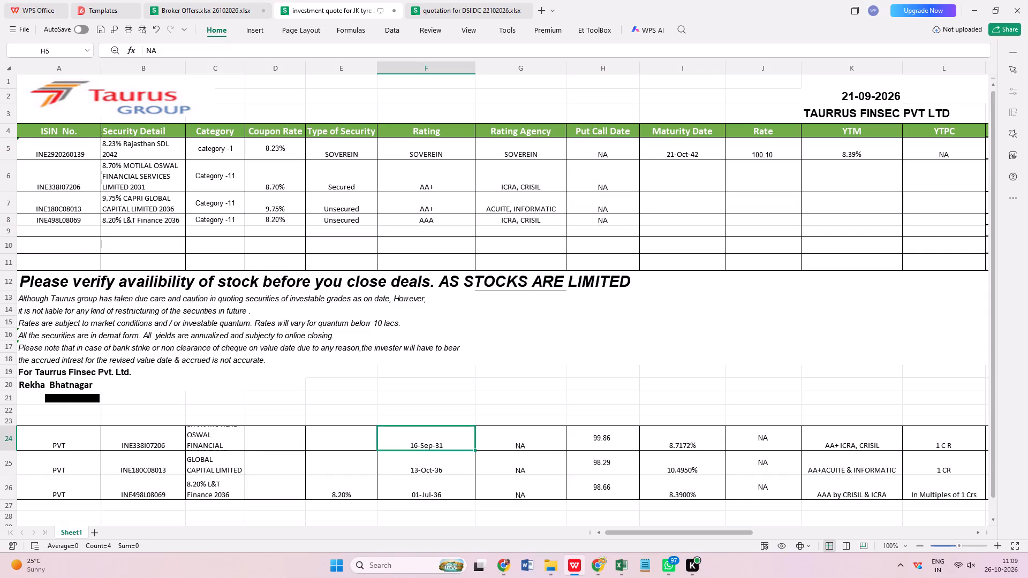
left_click_drag(447, 458, 444, 493)
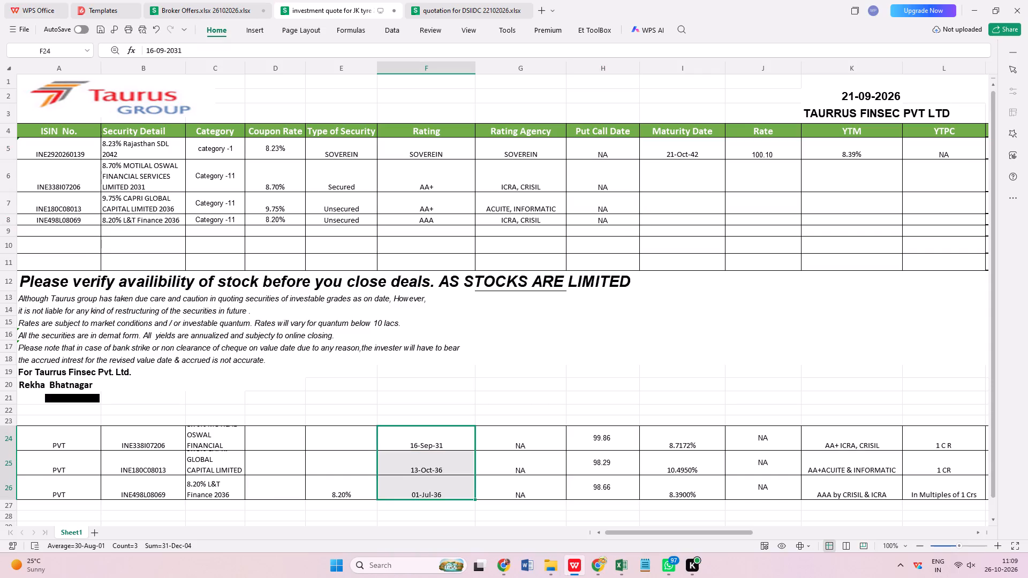
key("ctrl+c")
left_click(665, 180)
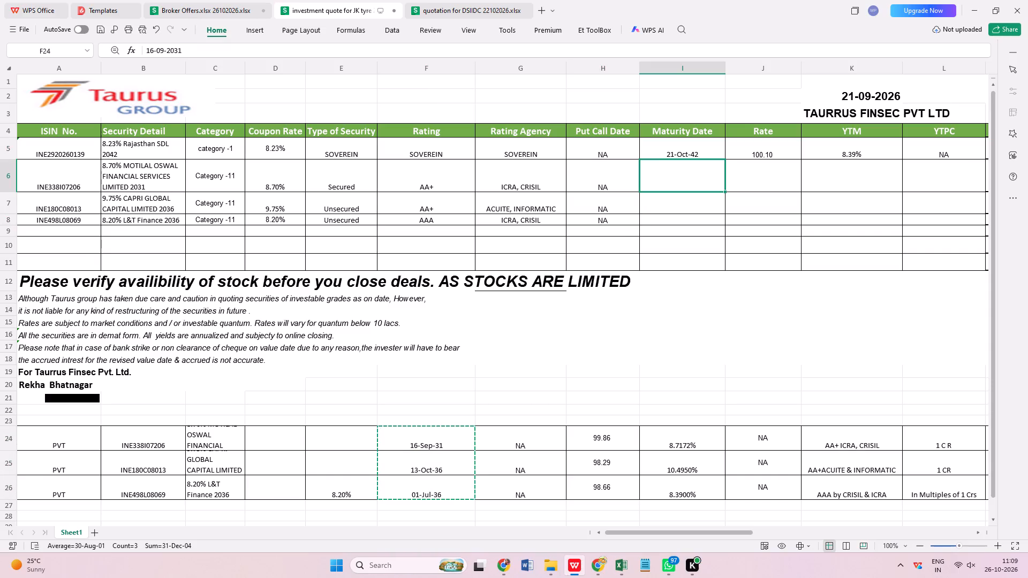
key("ctrl+v")
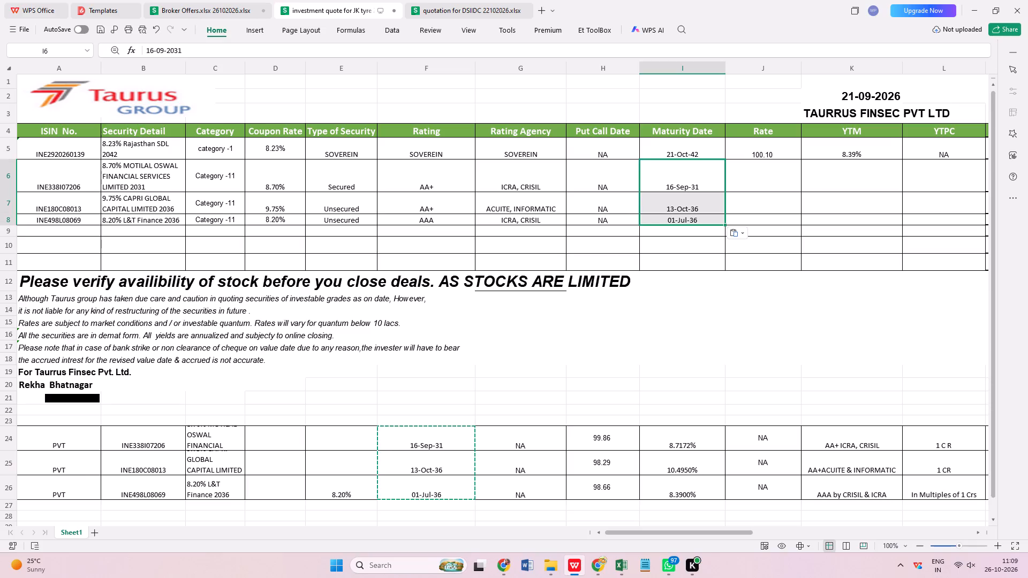
Move the prices and yields from reference rows 24 to 26 into the Rate and YTM columns of rows 6 to 8.
left_click_drag(629, 442, 704, 488)
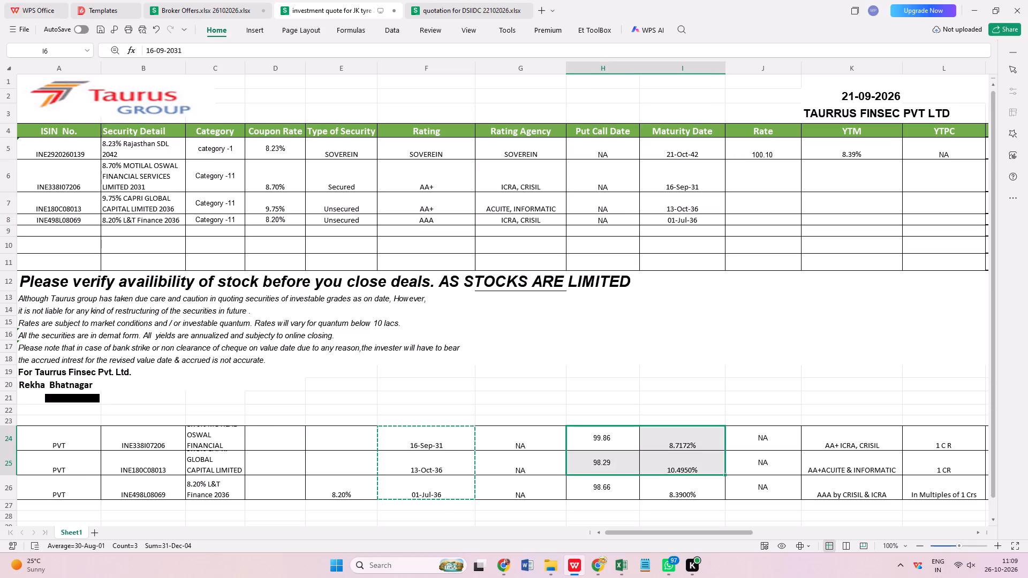
left_click_drag(704, 488, 702, 499)
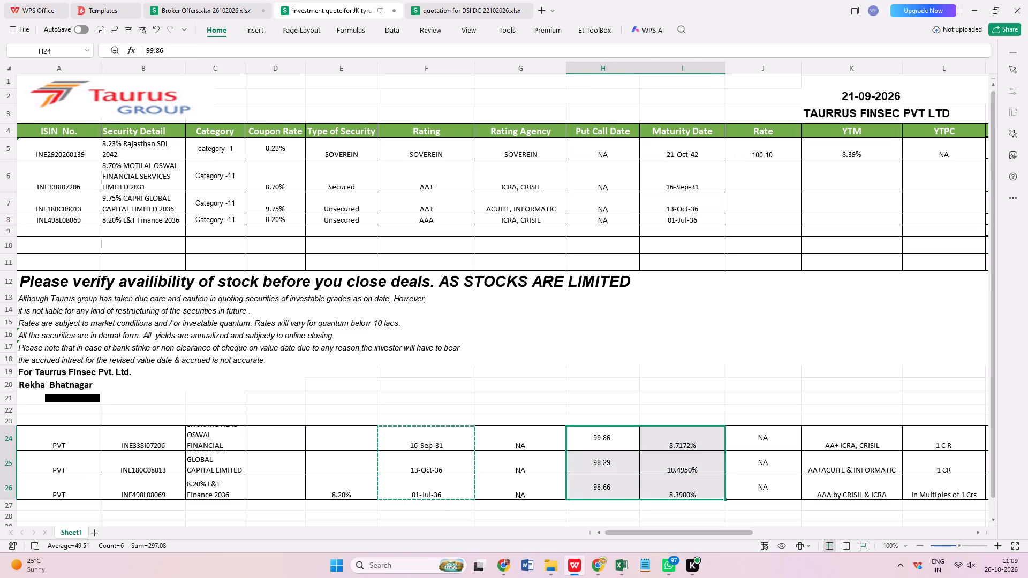
key("ctrl+x")
left_click(763, 183)
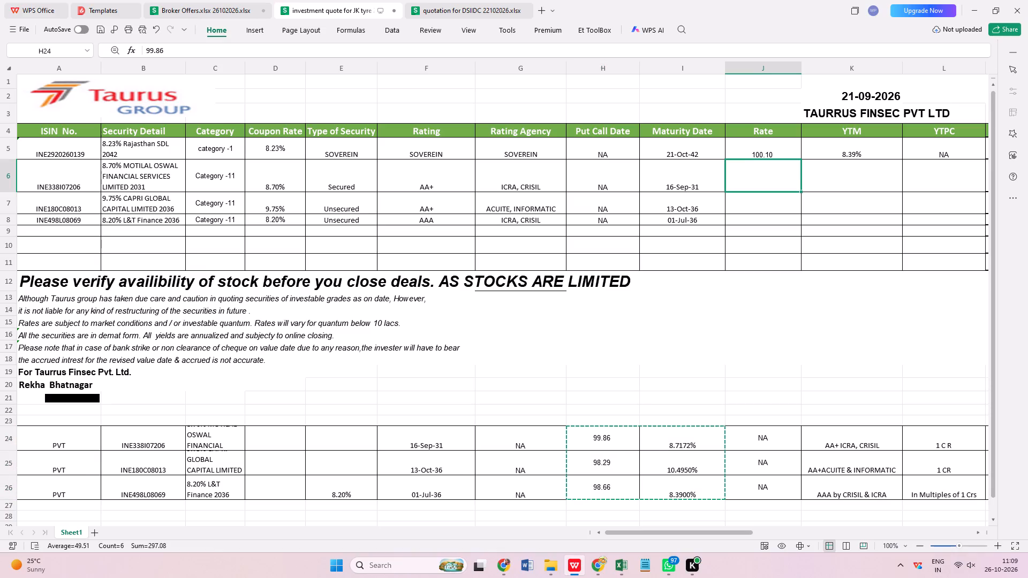
key("ctrl+v")
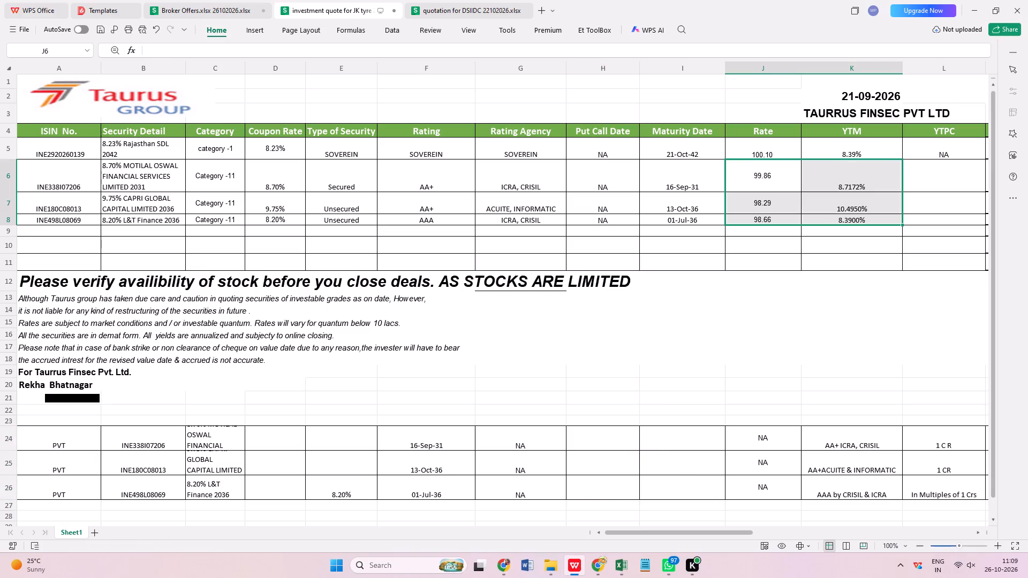
Enter NA in the YTPC column for rows 6 to 8.
double_click(978, 534)
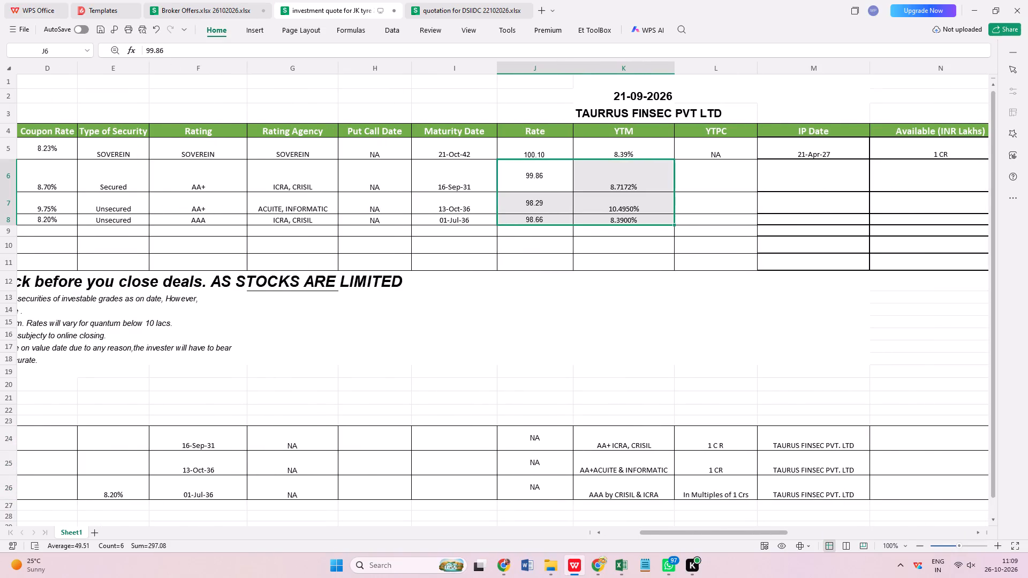
left_click(729, 177)
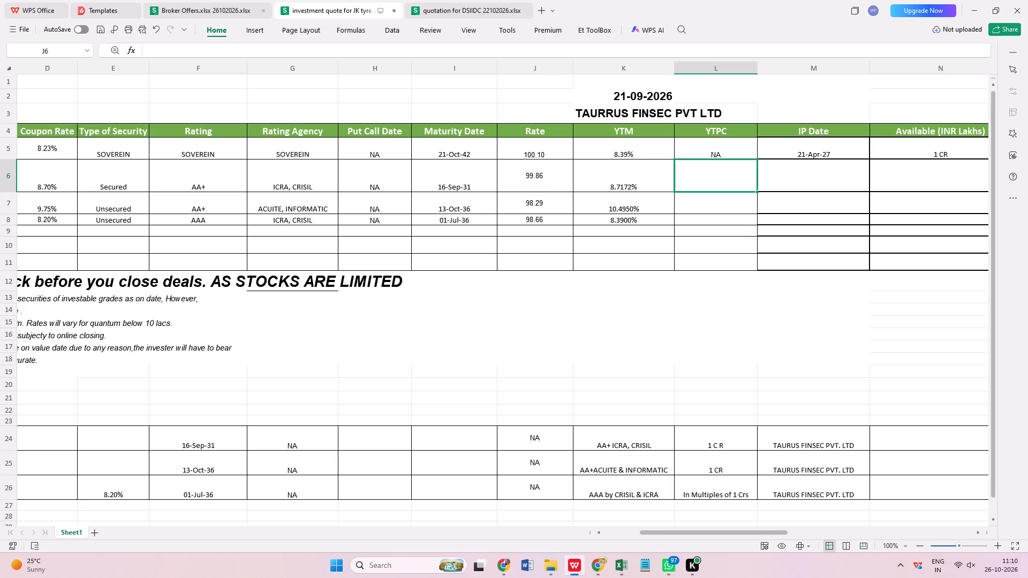
type("NA")
key("Return")
type("NA")
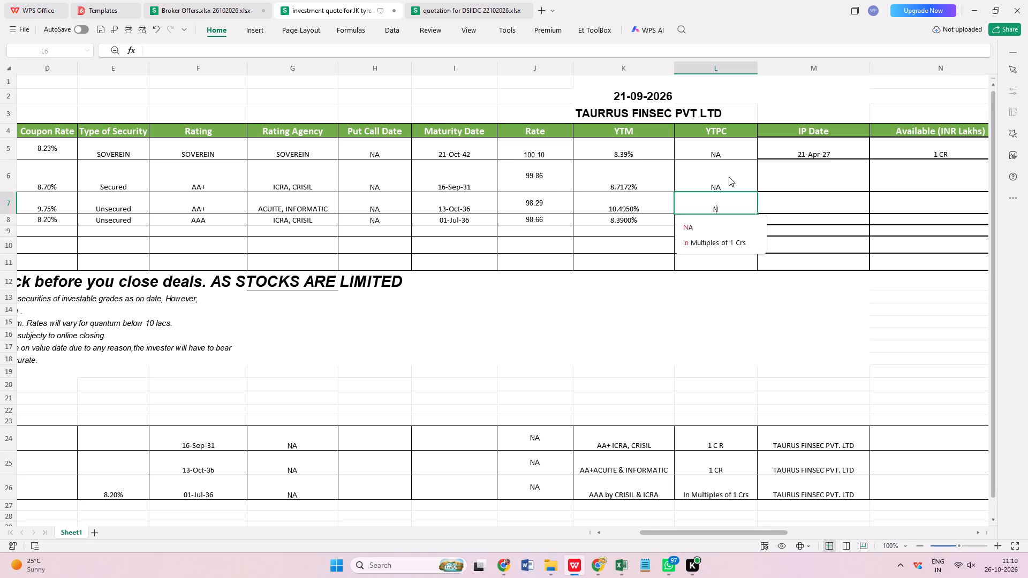
key("Return")
type("NA")
key("Return")
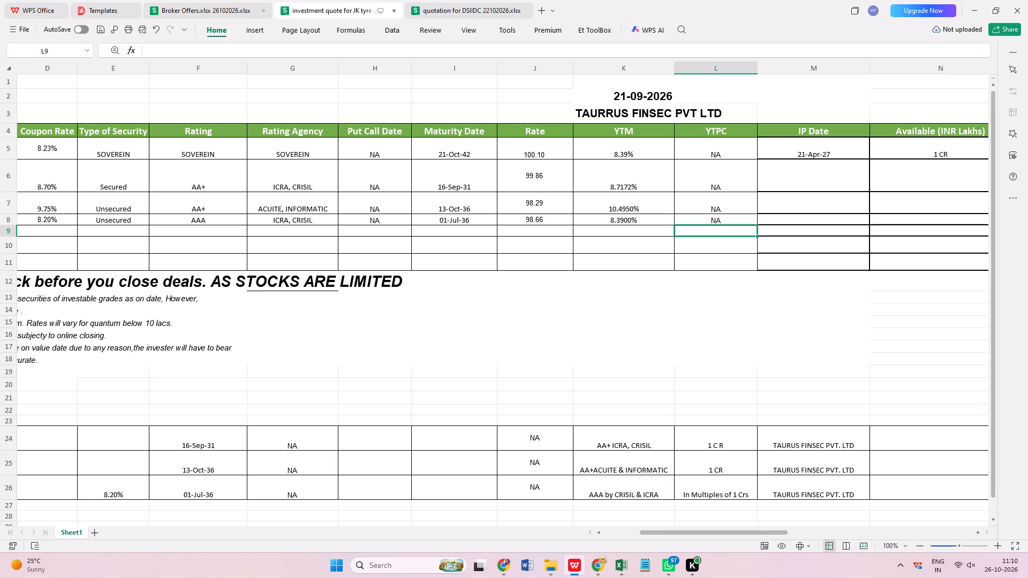
Enter the IP dates 16/09/2027, 13/10/2027 and 01/07/2027 in the IP Date column for rows 6 to 8.
left_click(791, 187)
type("16/09/20")
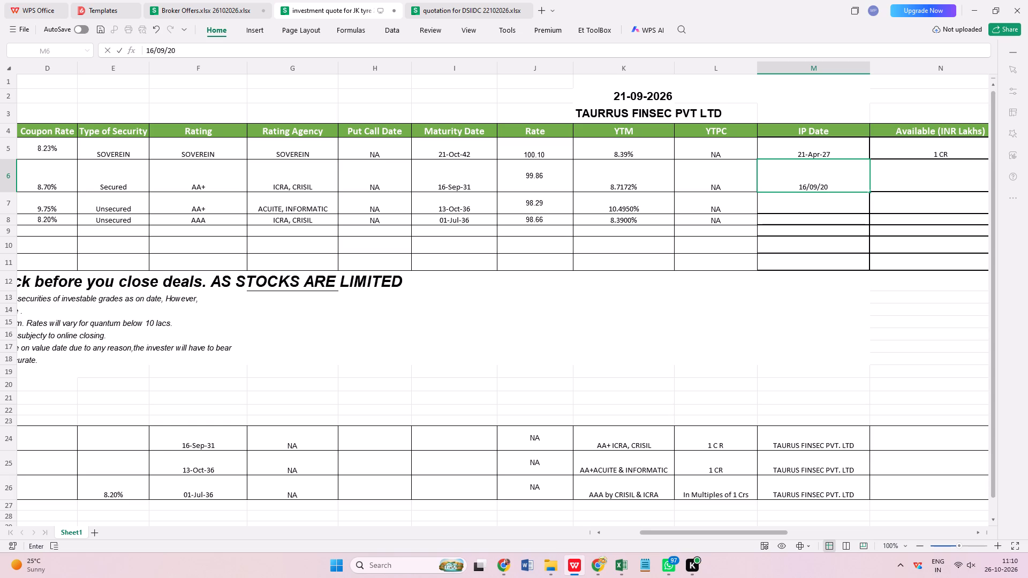
key("2")
key("7")
key("Return")
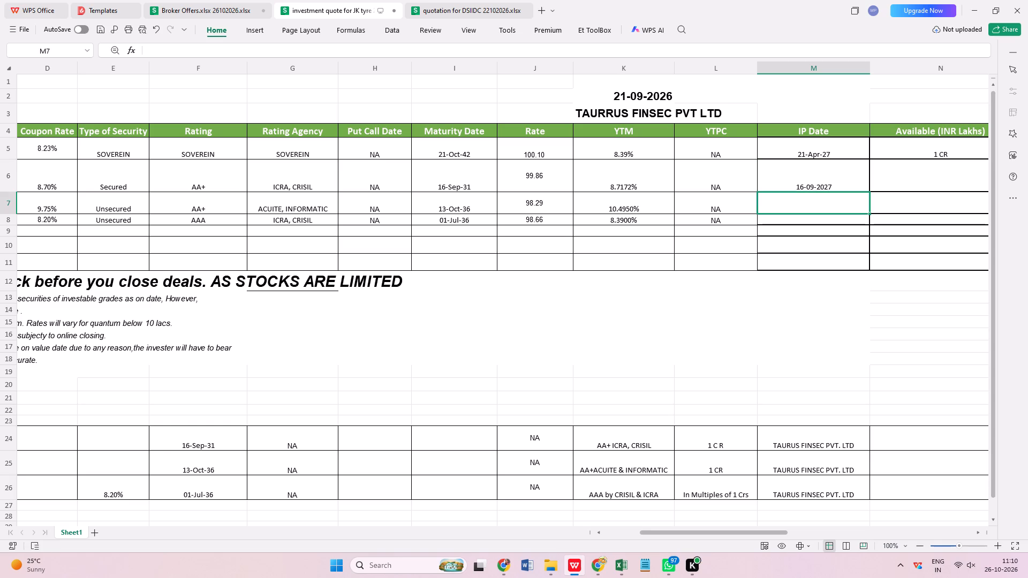
type("13/10")
type("/2027")
key("Return")
type("01/")
type("09/")
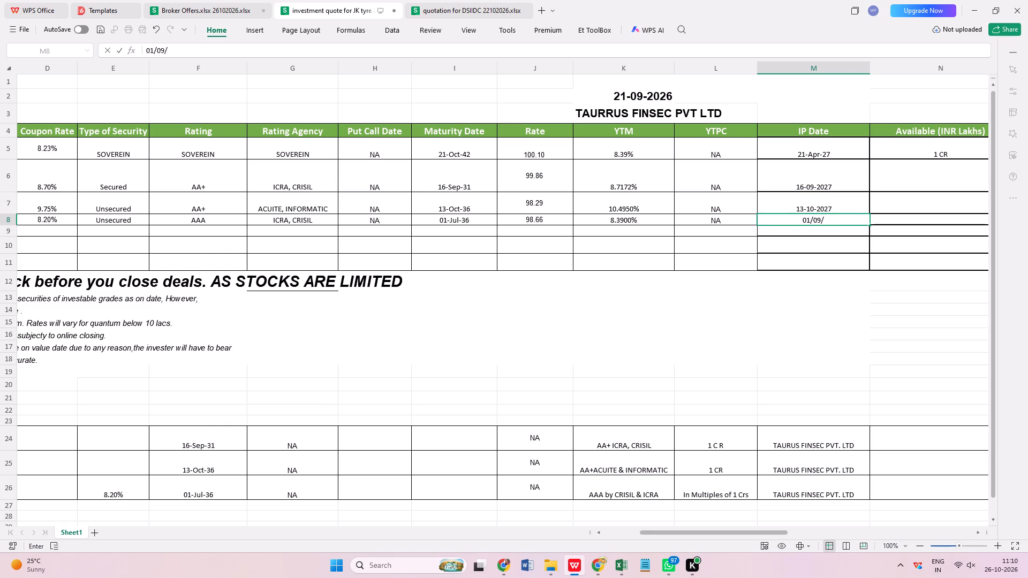
key("BackSpace")
key("BackSpace")
type("7/2027")
key("Return")
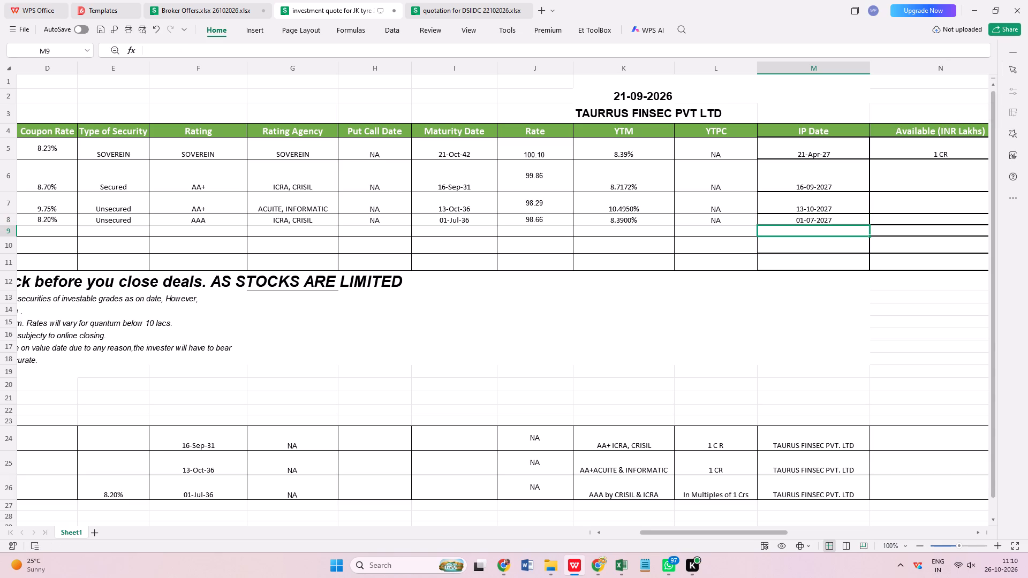
Move the quantities 1 C R, 1 CR and In Multiples of 1 Crs from reference rows 24 to 26 into the Available column of rows 6 to 8.
left_click_drag(735, 441, 728, 489)
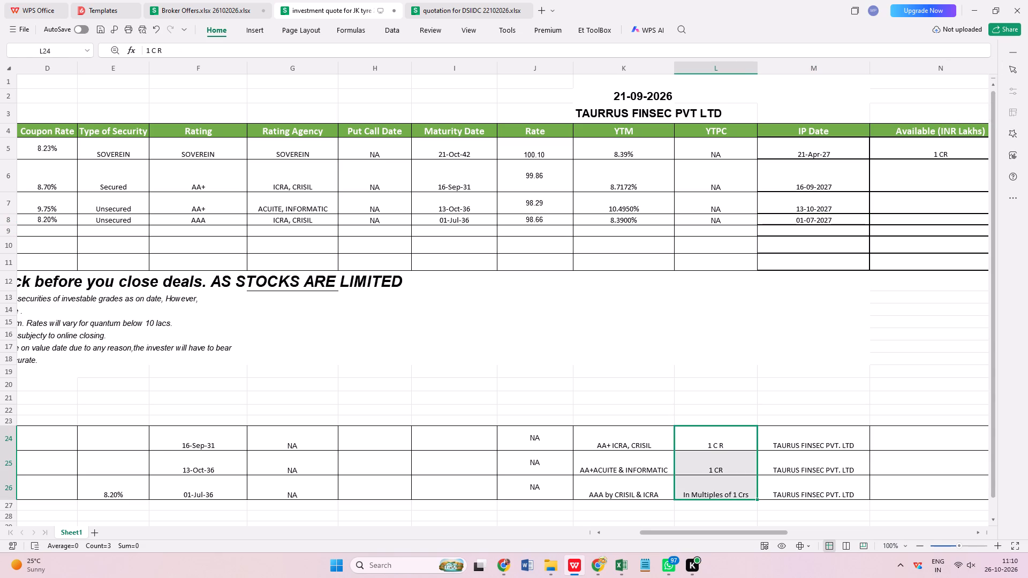
key("ctrl+x")
left_click(949, 174)
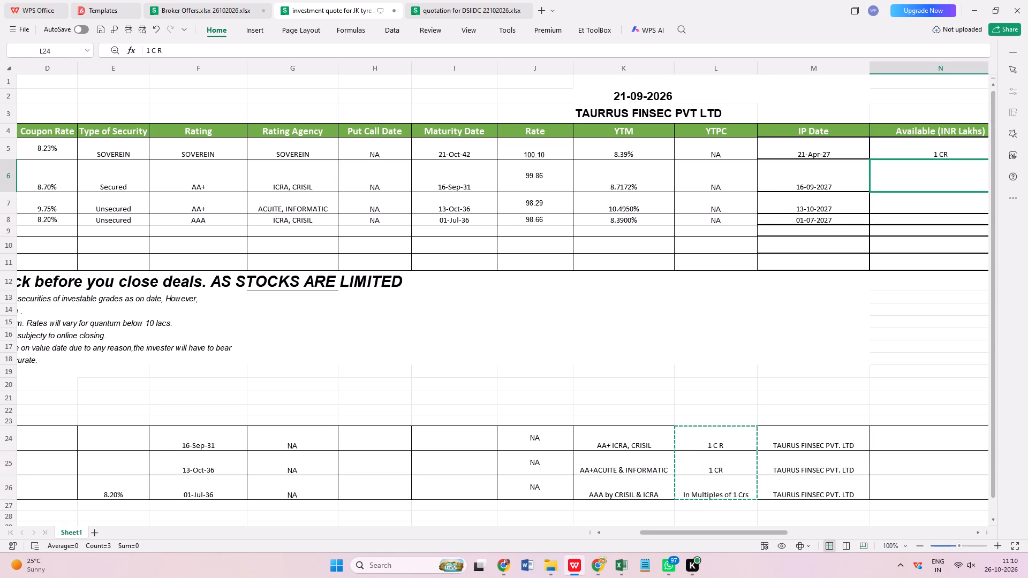
key("ctrl+v")
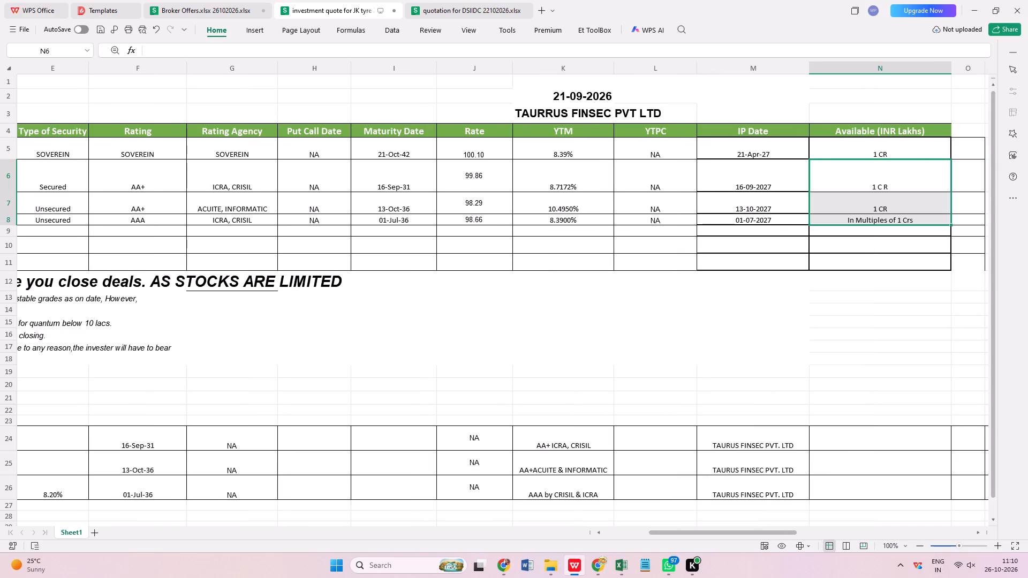
Delete the leftover reference rows 24 to 27 below the quote.
left_click_drag(11, 433, 19, 505)
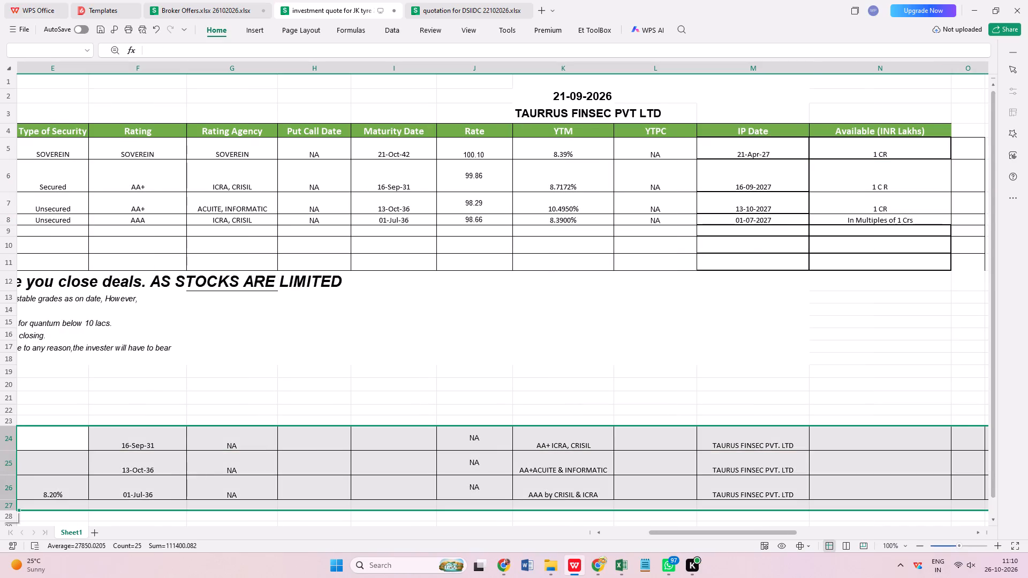
right_click(10, 435)
left_click(69, 209)
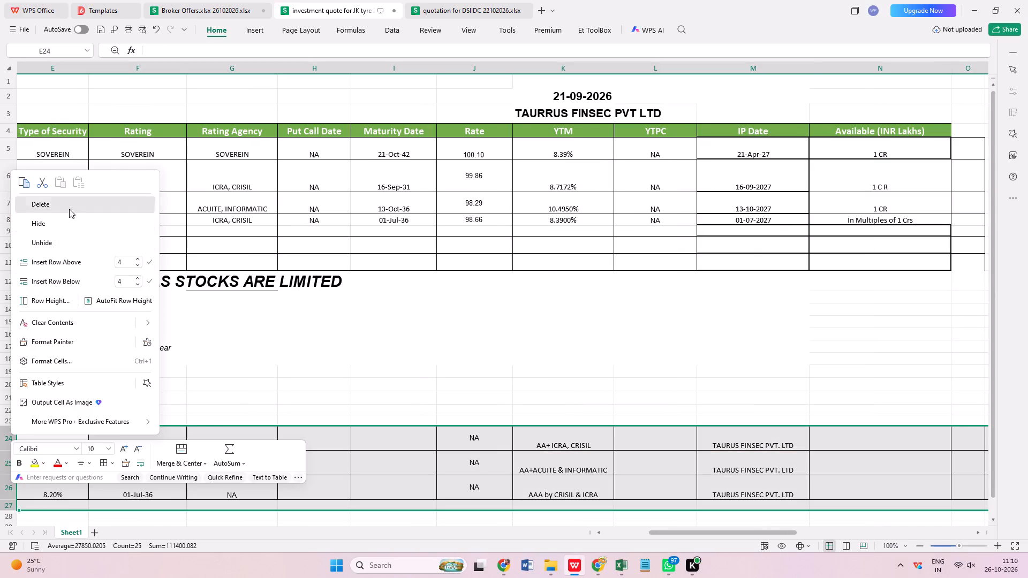
Save the investment quote workbook for JK Tyre.
key("ctrl+s")
key("ctrl+s")
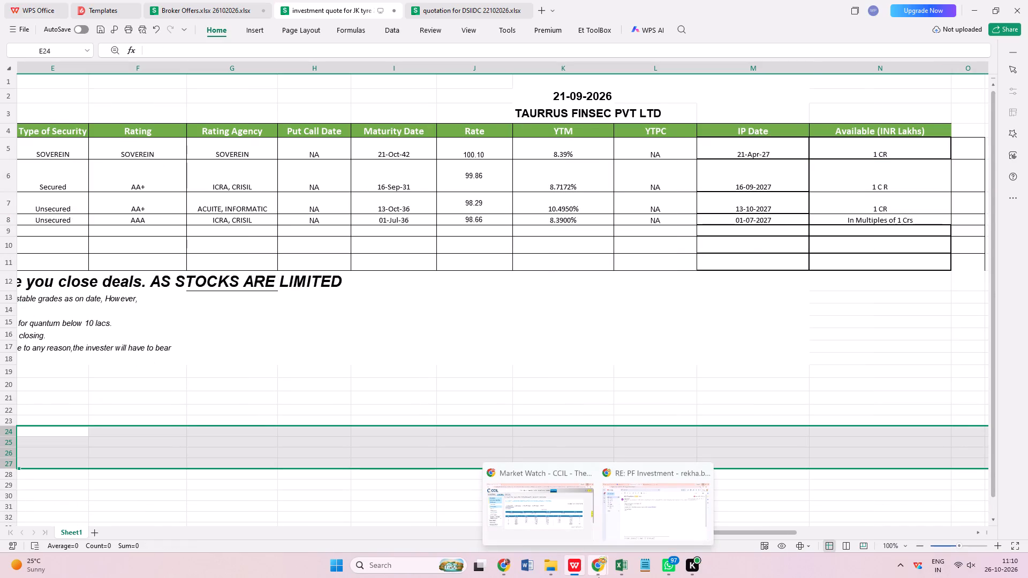
left_click(593, 365)
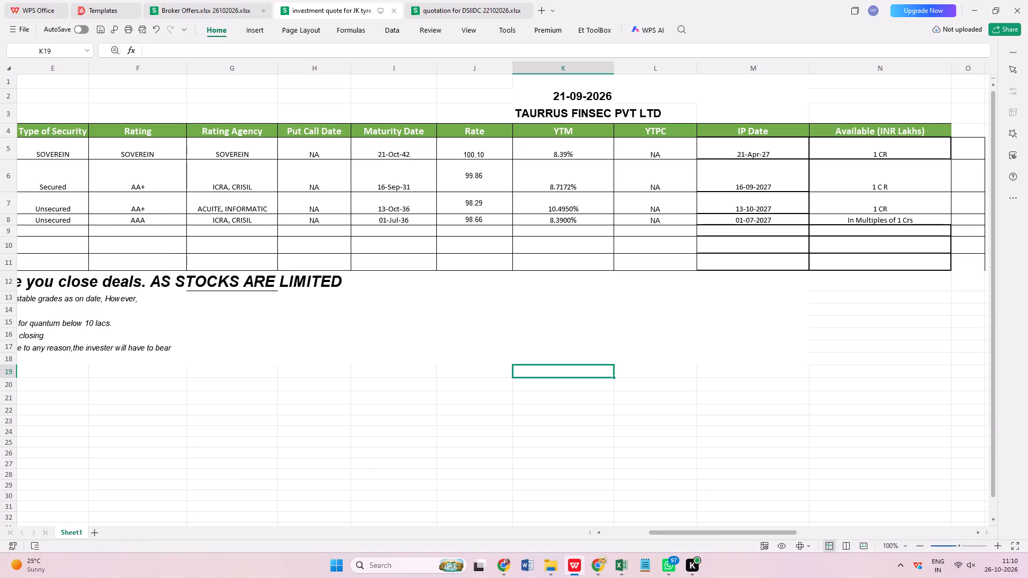
left_click(14, 27)
left_click(20, 94)
Close the quotation for DSIIDC 22102026 workbook.
left_click(525, 10)
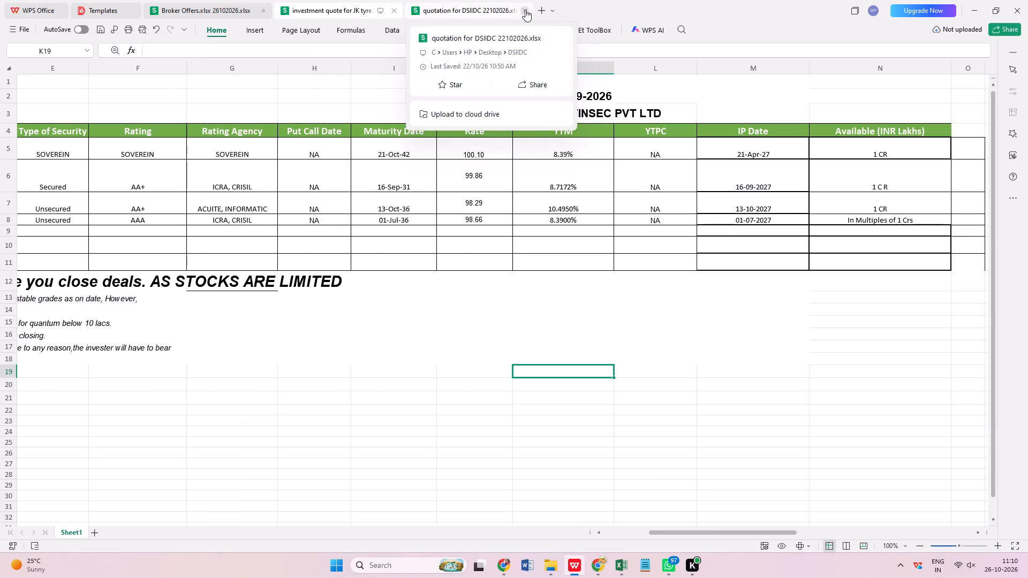
Switch to the Chrome window showing the RE: PF Investment email in Gmail.
left_click(602, 560)
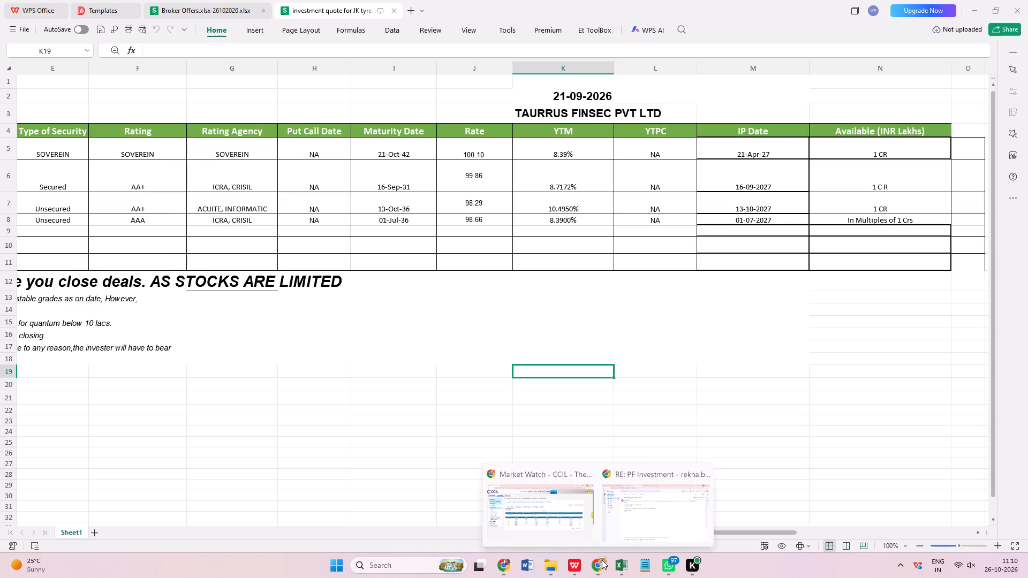
left_click(664, 526)
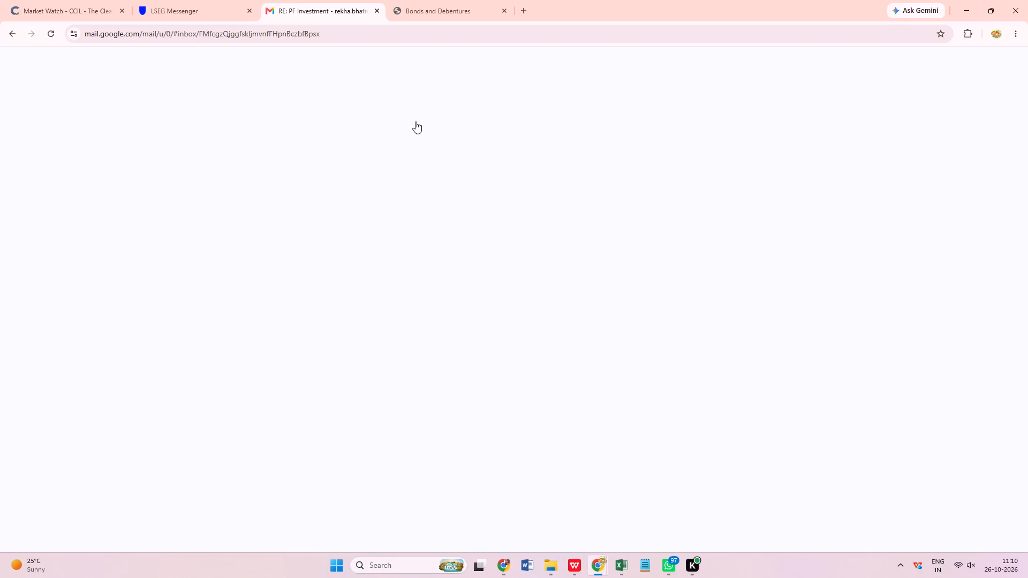
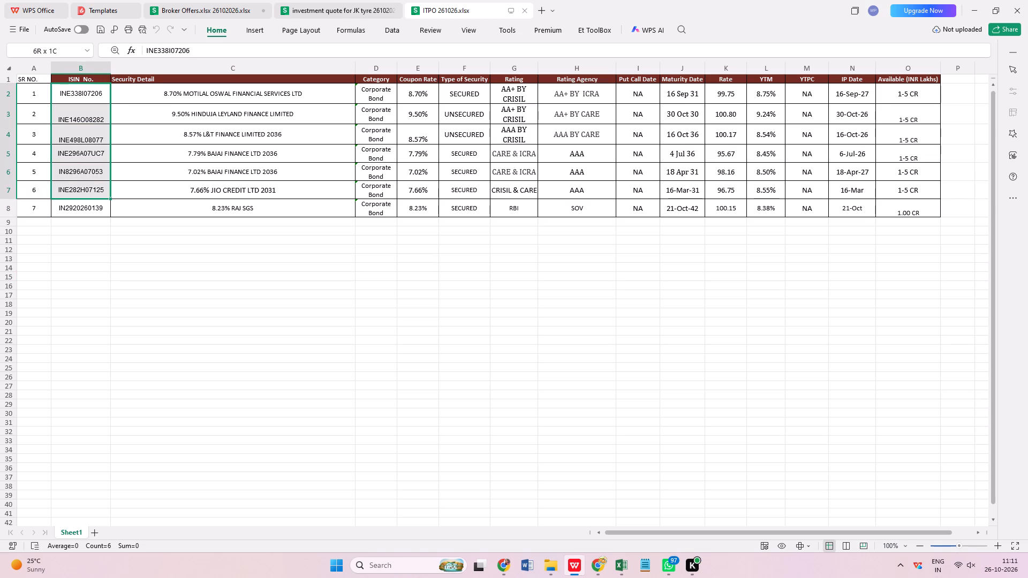
Copy the first six ISINs, INE338I07206 to INE282H07125, from the ITPO 261026 sheet into rows 6 to 11 of the JK tyre quote.
left_click_drag(92, 193, 92, 193)
key("ctrl+c")
left_click(346, 6)
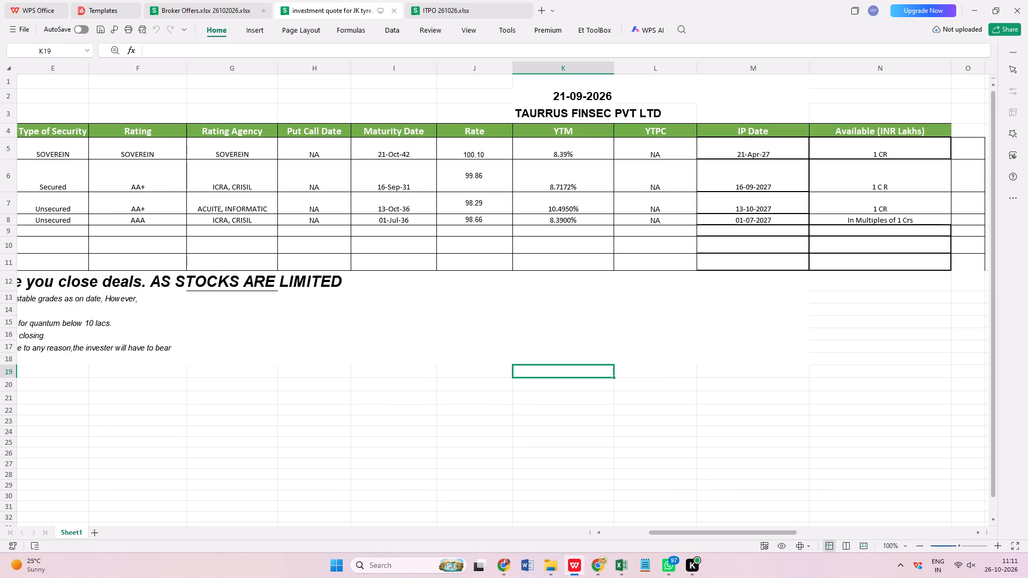
left_click_drag(662, 531, 599, 534)
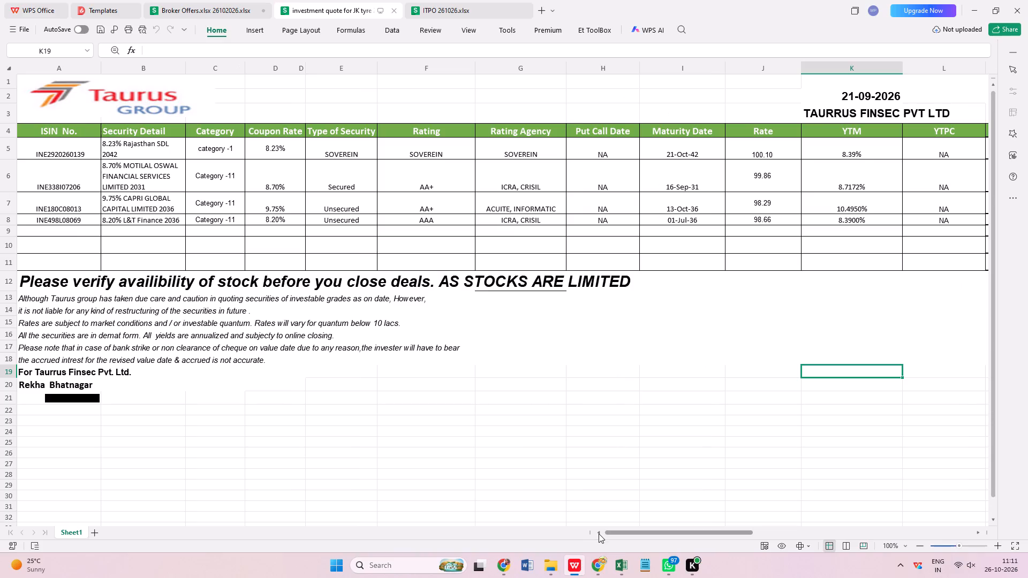
left_click_drag(599, 534, 598, 529)
left_click_drag(621, 531, 600, 531)
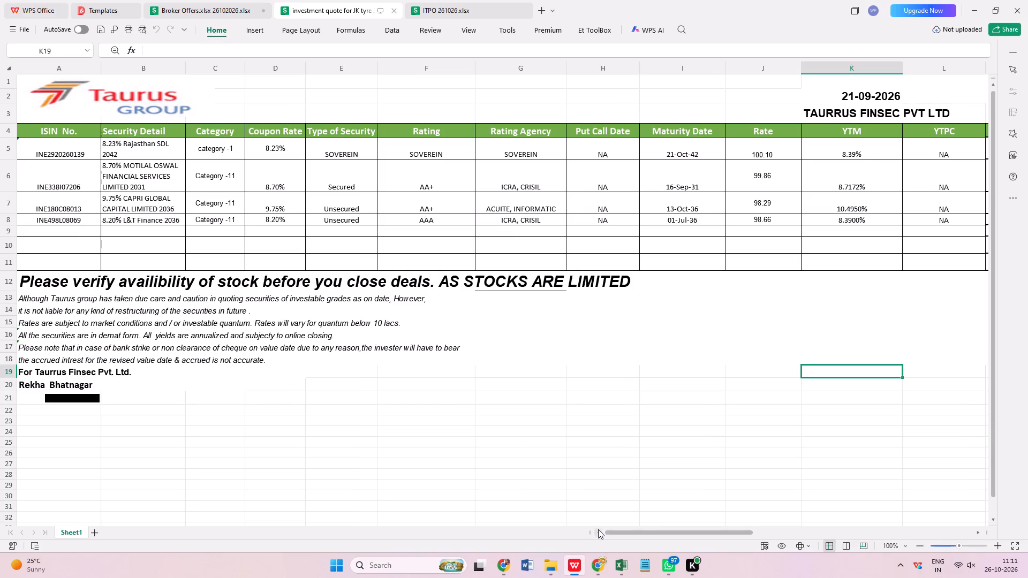
double_click(598, 532)
left_click(70, 184)
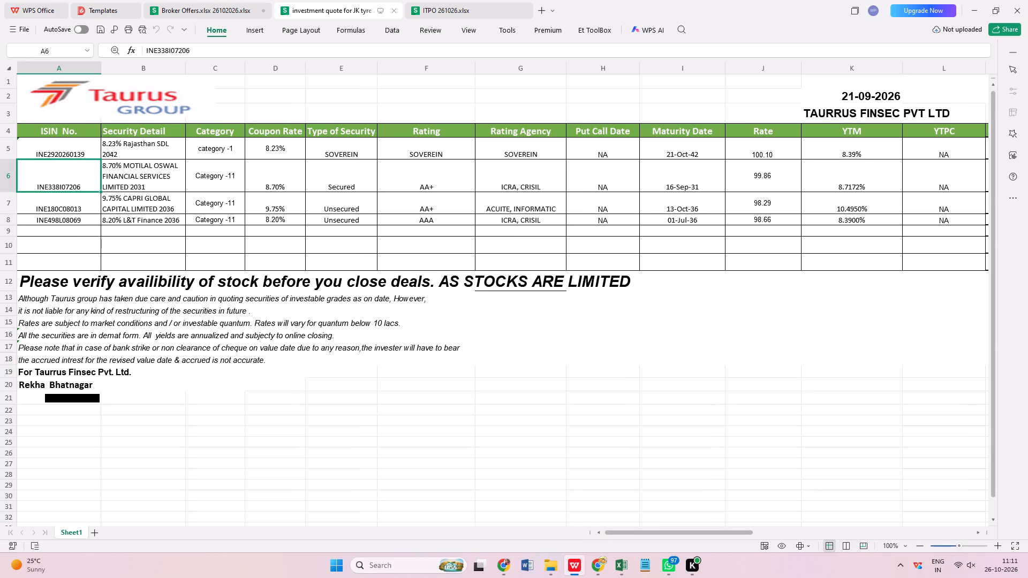
key("ctrl+v")
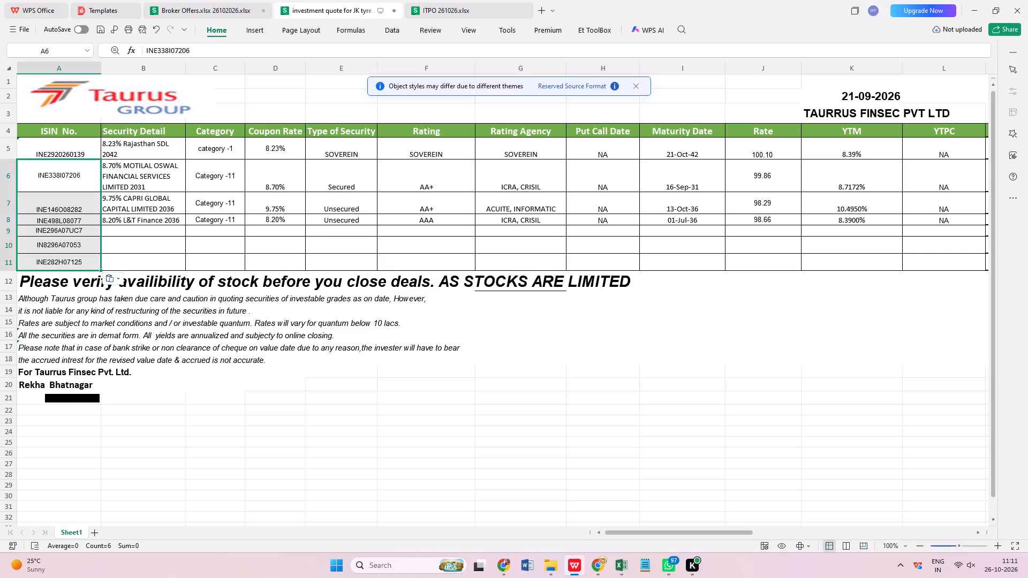
Copy the security details from 8.70% Motilal Oswal to 7.66% Jio Credit from the ITPO sheet into rows 6 to 11 of the quote.
left_click(436, 6)
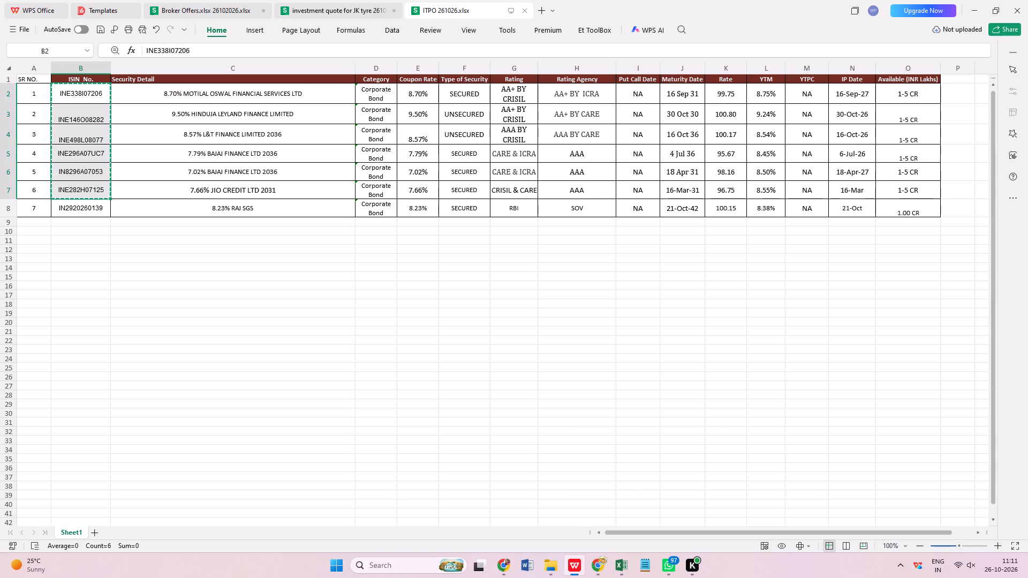
left_click_drag(217, 94, 219, 185)
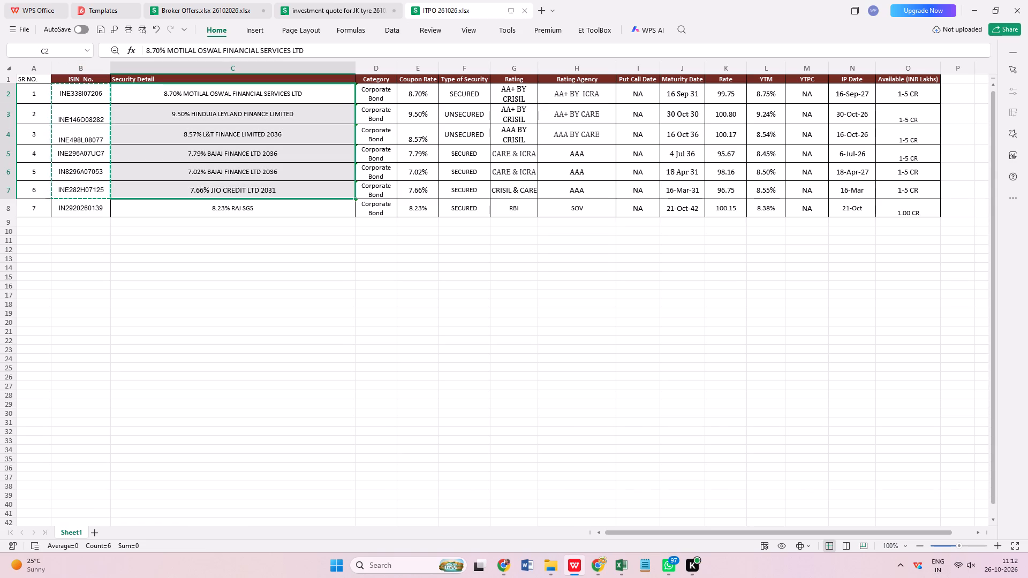
key("ctrl+c")
left_click(319, 10)
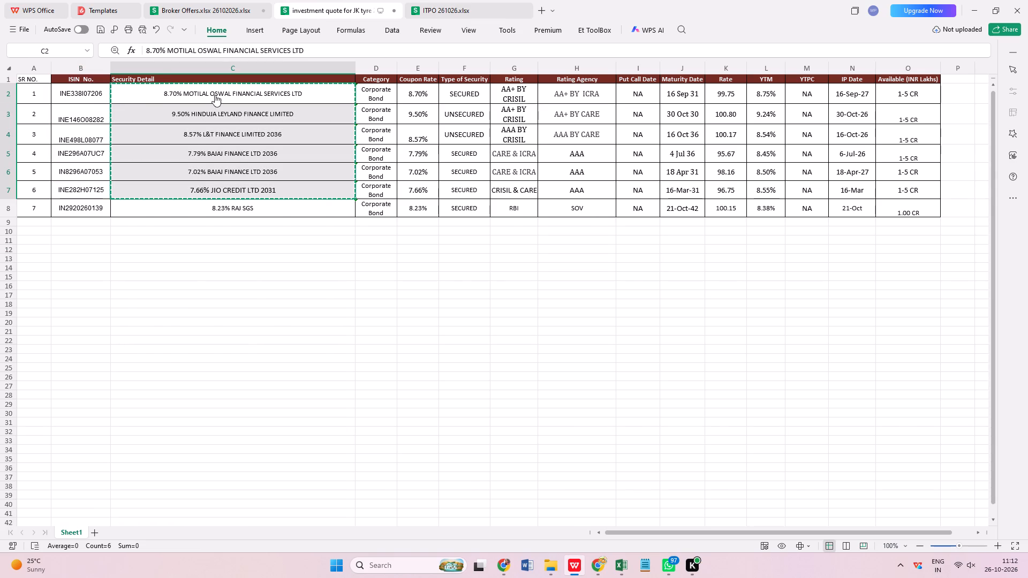
left_click(164, 170)
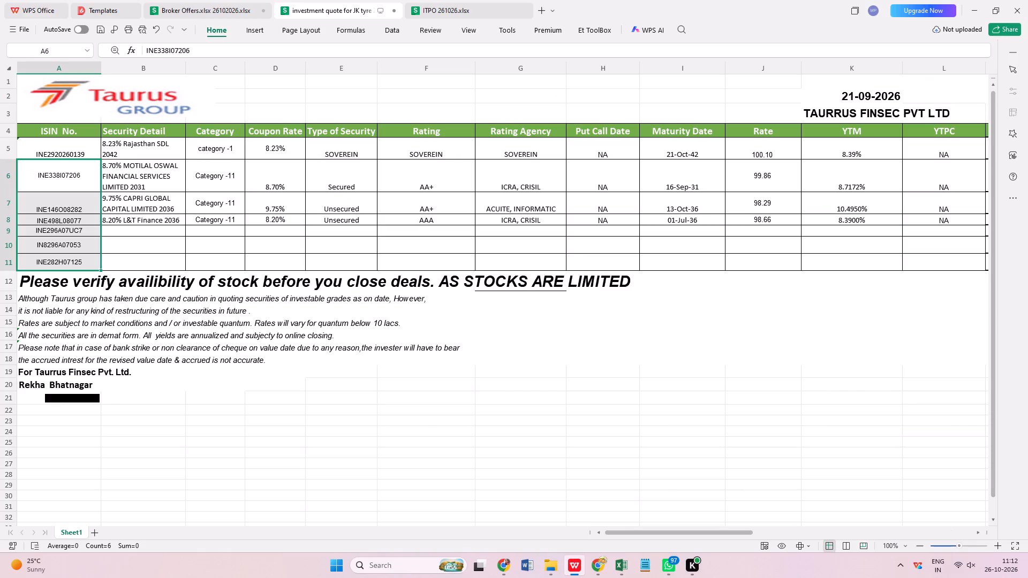
key("ctrl+v")
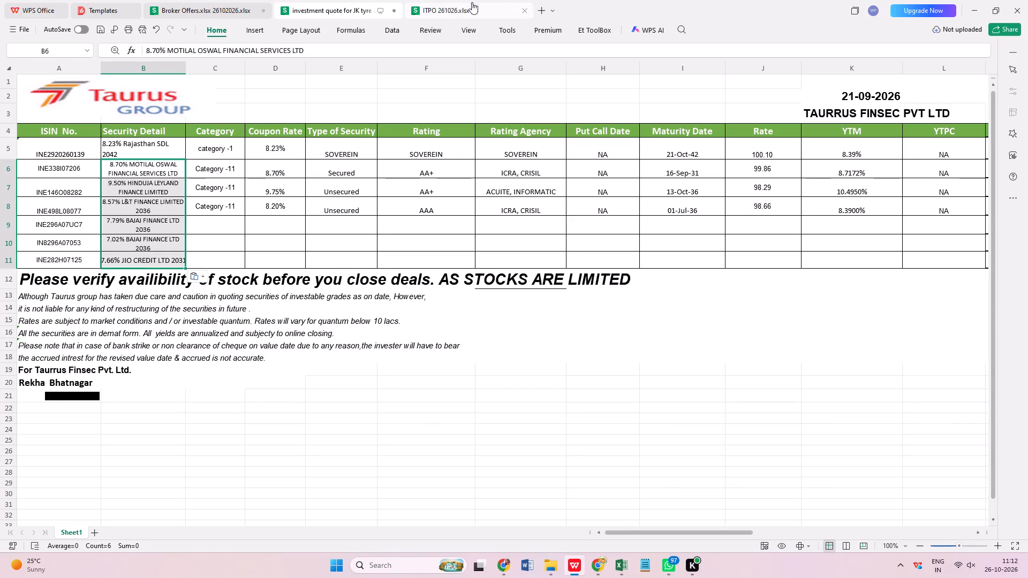
Copy the six Corporate Bond categories from the ITPO sheet into the Category column of quote rows 6 to 11.
left_click(451, 9)
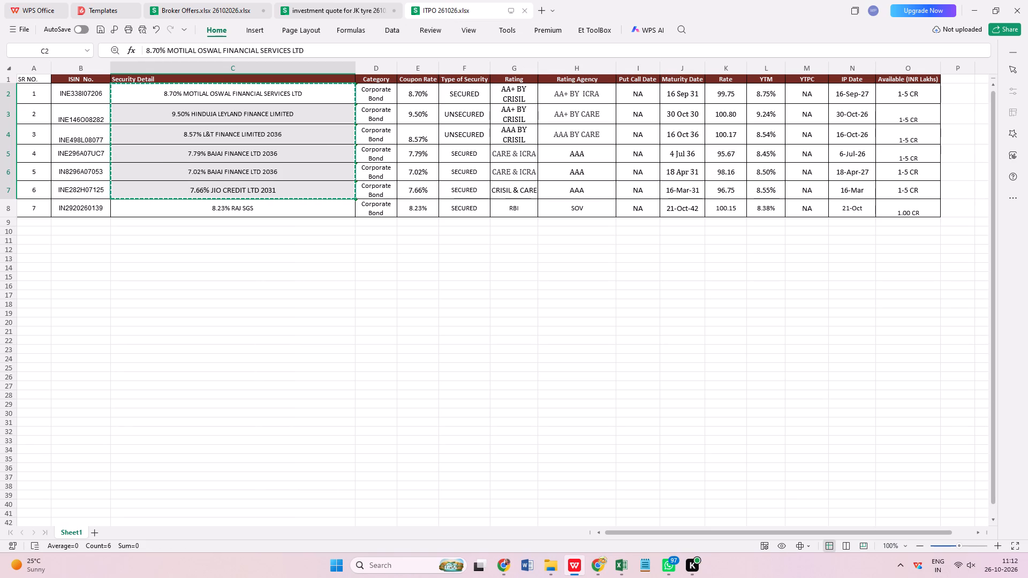
left_click_drag(381, 93, 375, 188)
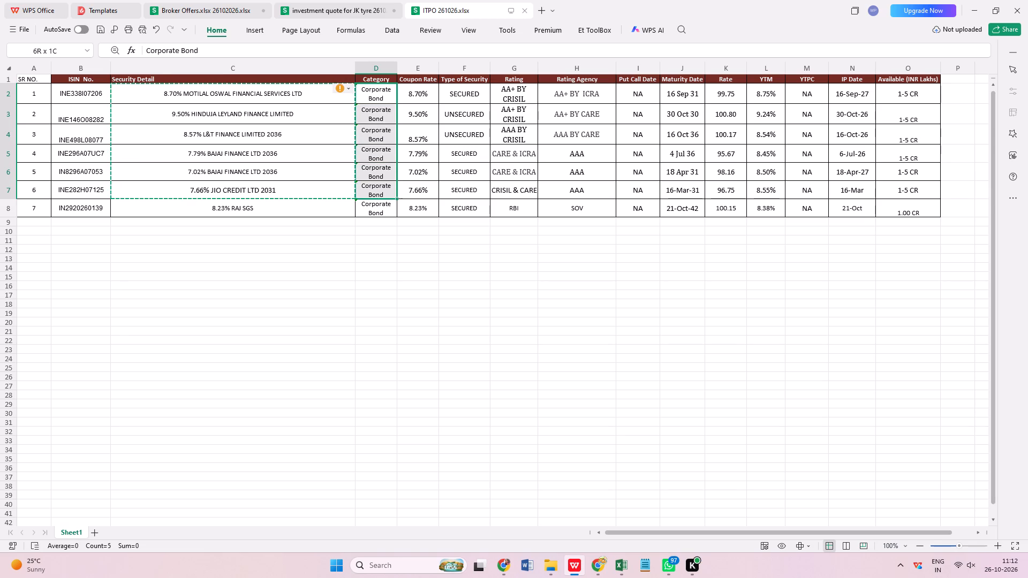
left_click_drag(375, 188, 375, 188)
key("ctrl+c")
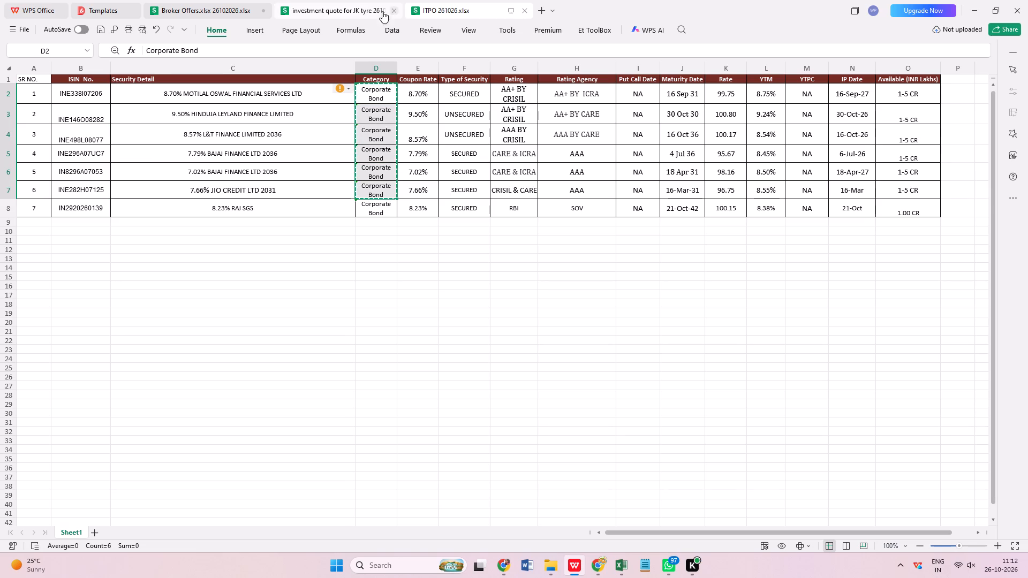
left_click(345, 12)
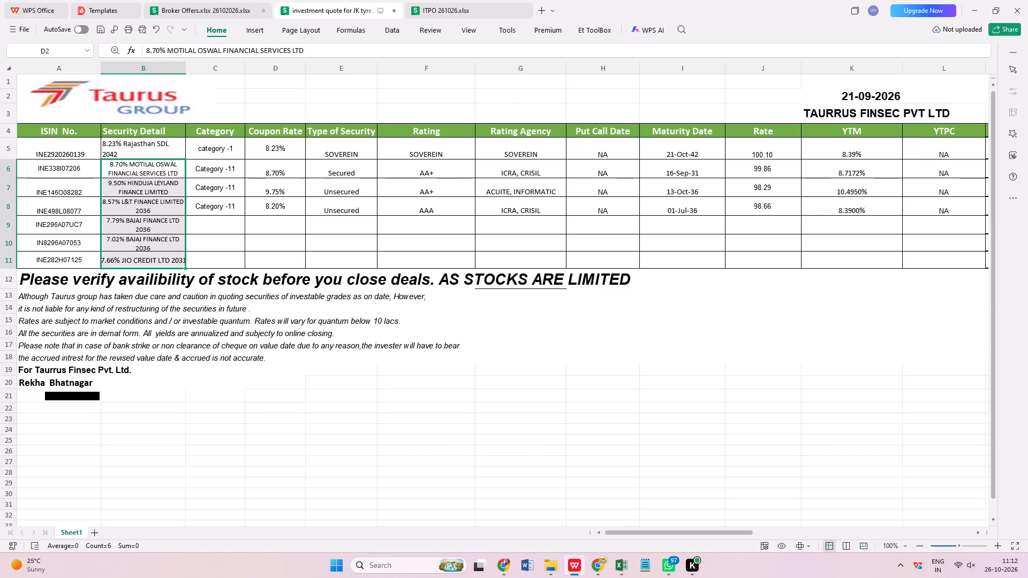
left_click(231, 165)
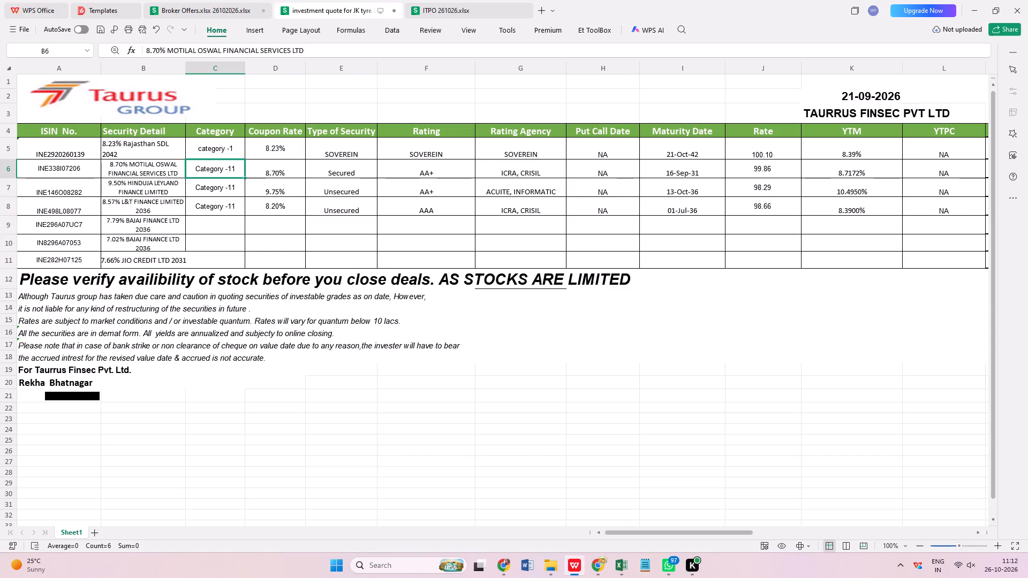
key("ctrl+v")
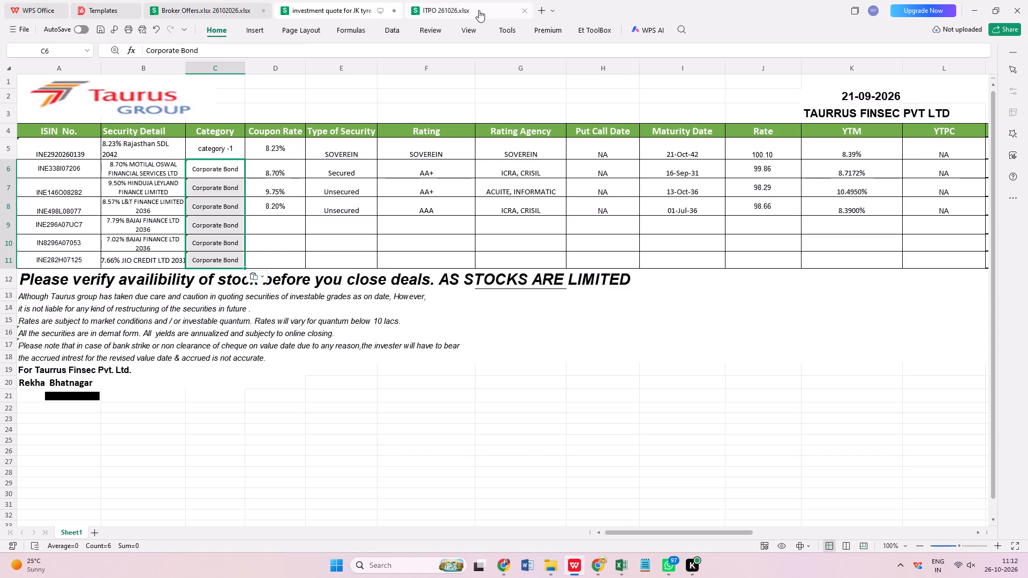
Copy the first six SECURED and UNSECURED entries from the ITPO sheet into the quote's Type of Security column, rows 6 to 11.
left_click(478, 10)
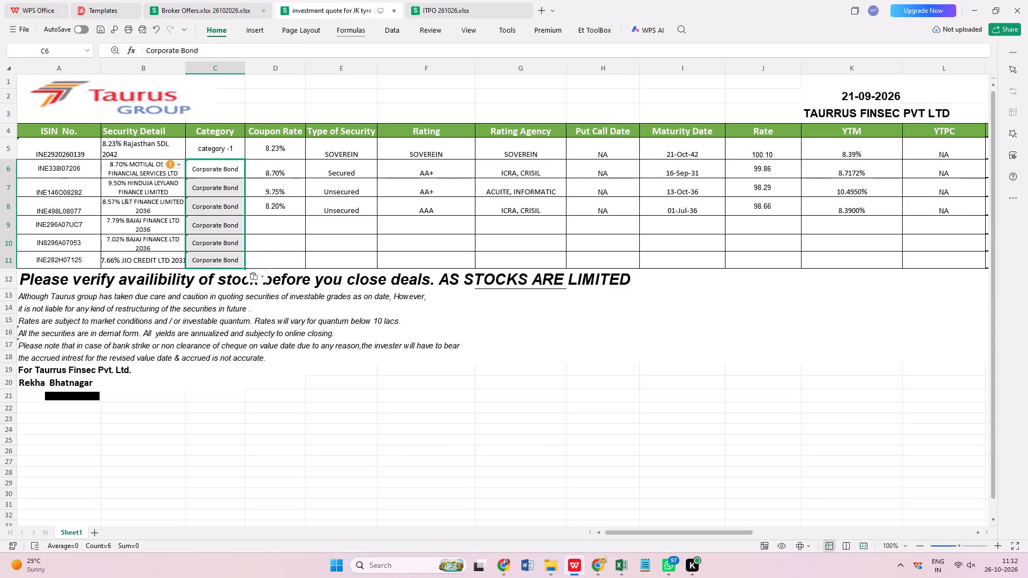
left_click(459, 11)
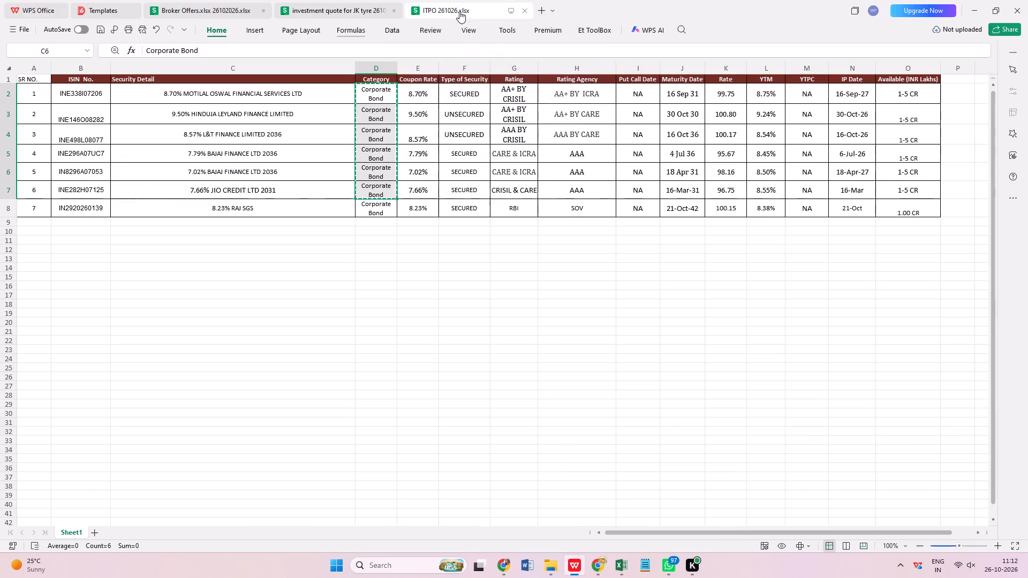
left_click_drag(472, 94, 470, 189)
key("ctrl+c")
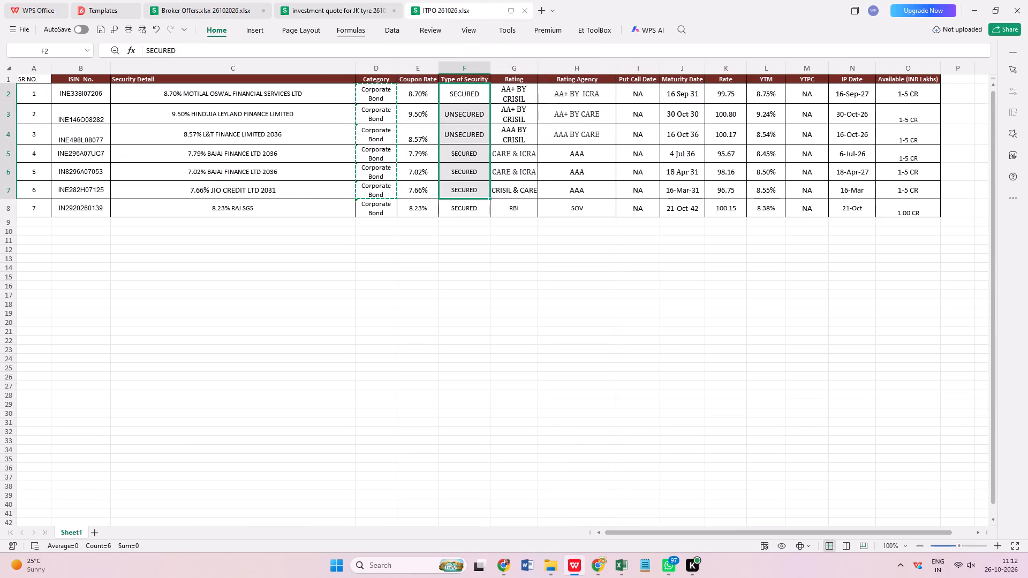
left_click(348, 11)
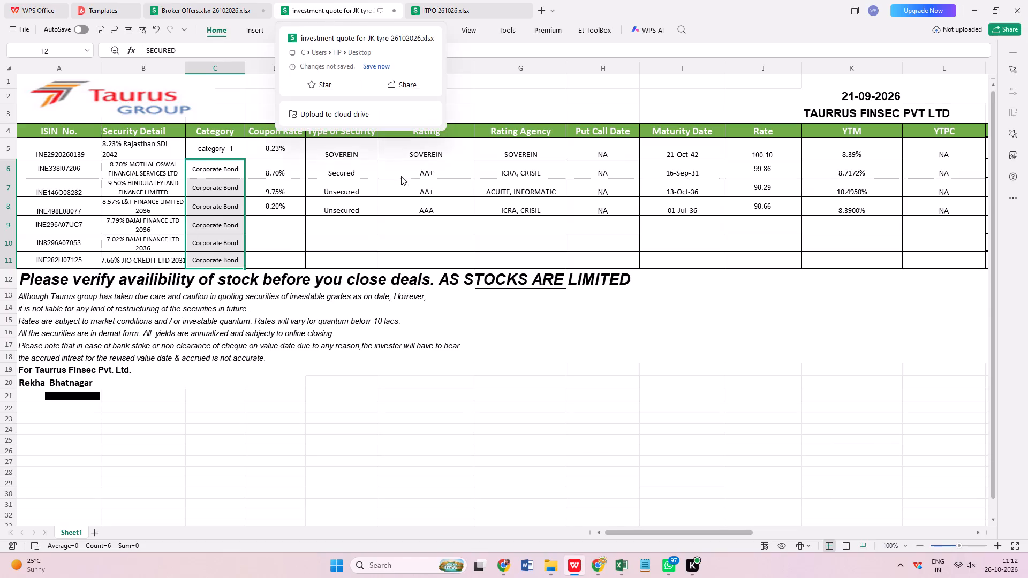
left_click(346, 171)
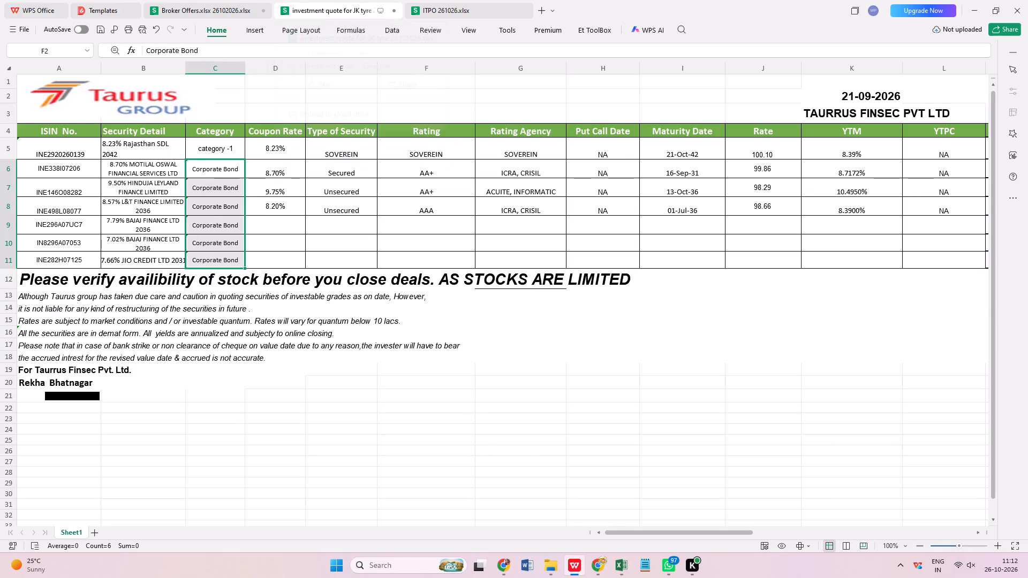
left_click(346, 171)
key("ctrl+v")
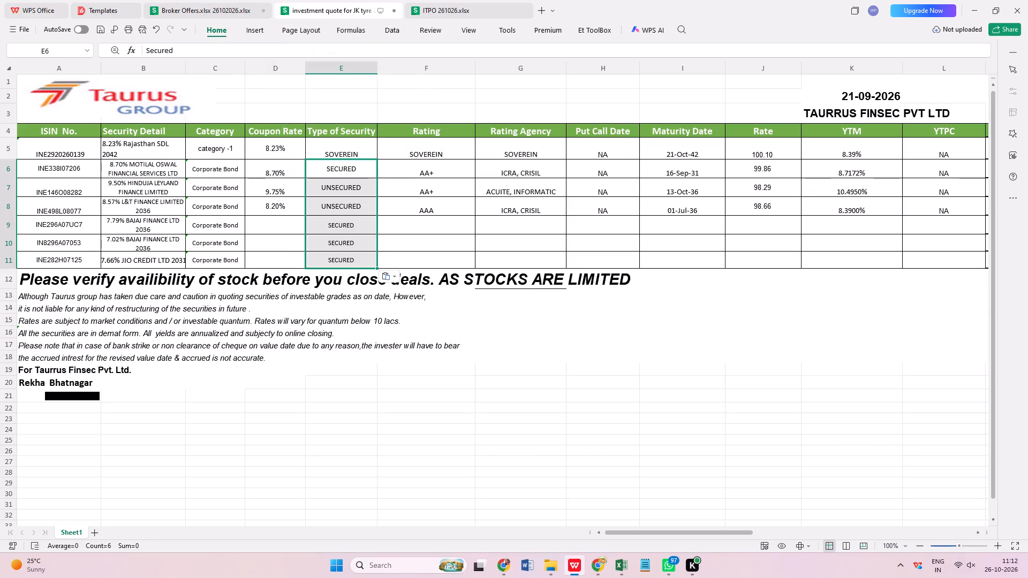
Copy the first six Rating entries, AA+ BY CRISIL to CRISIL & CARE, from the ITPO sheet into quote rows 6 to 11.
left_click(468, 9)
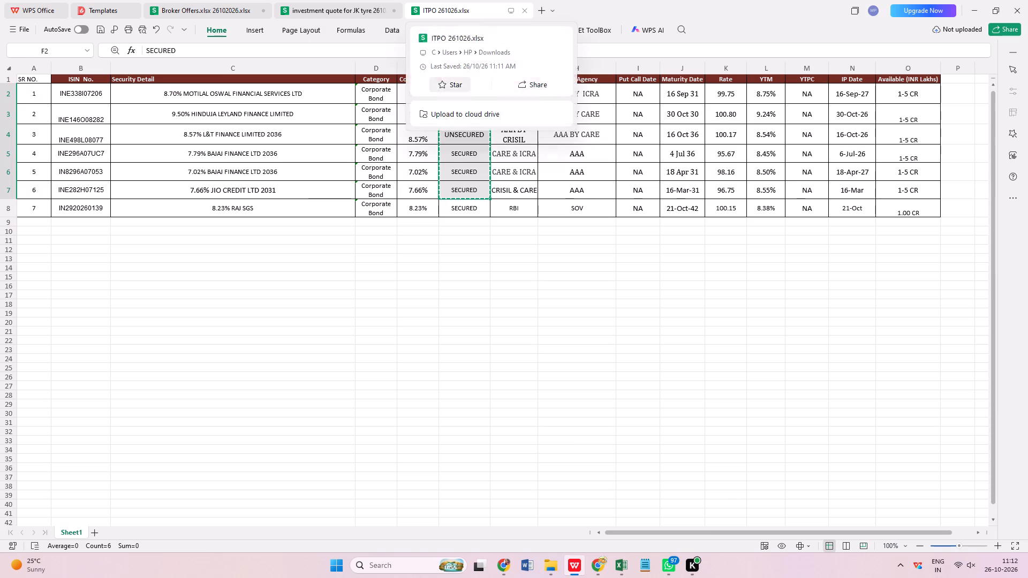
left_click_drag(521, 92, 518, 187)
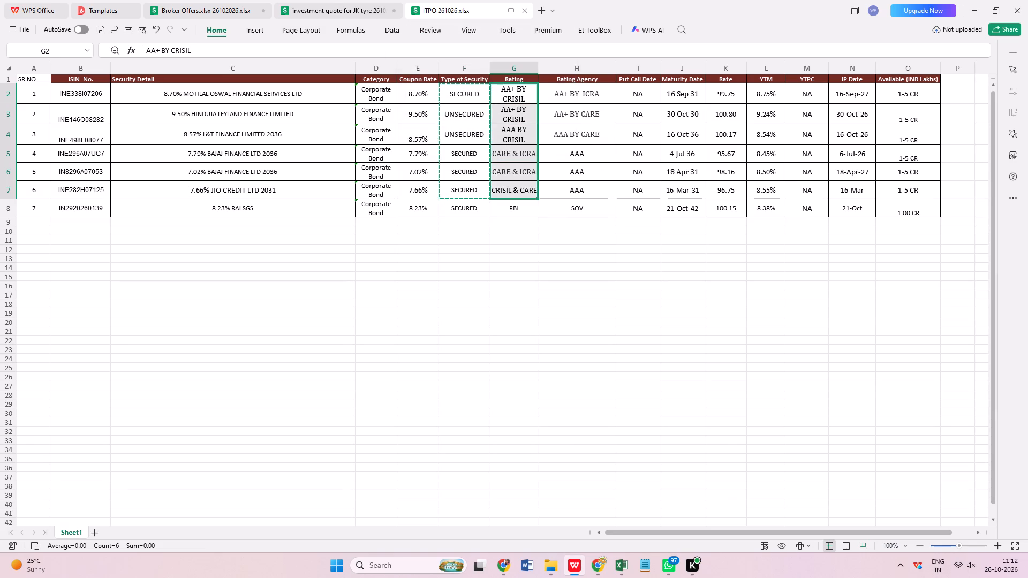
left_click(545, 278)
left_click_drag(525, 94, 514, 174)
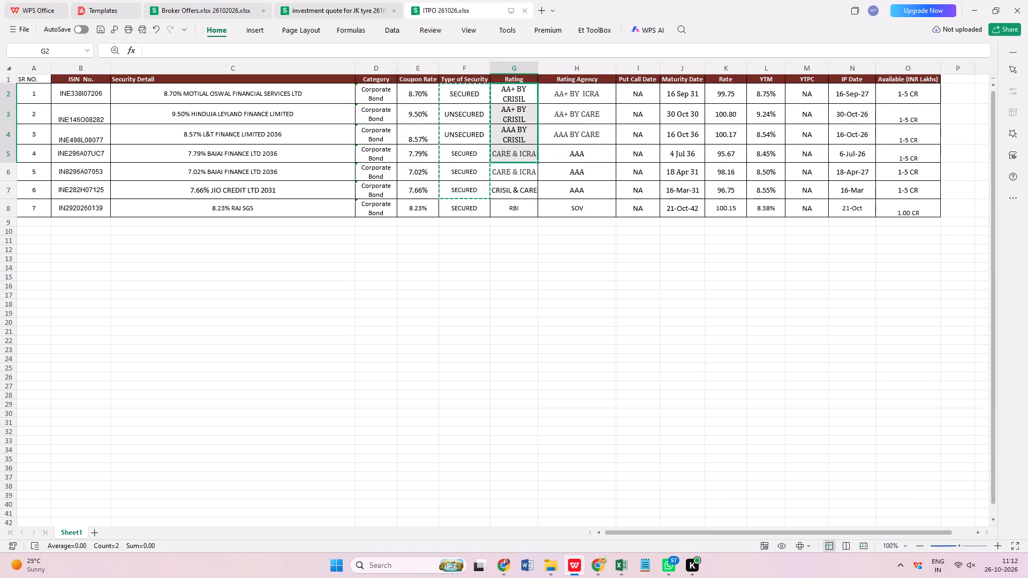
left_click_drag(514, 174, 516, 183)
key("ctrl+c")
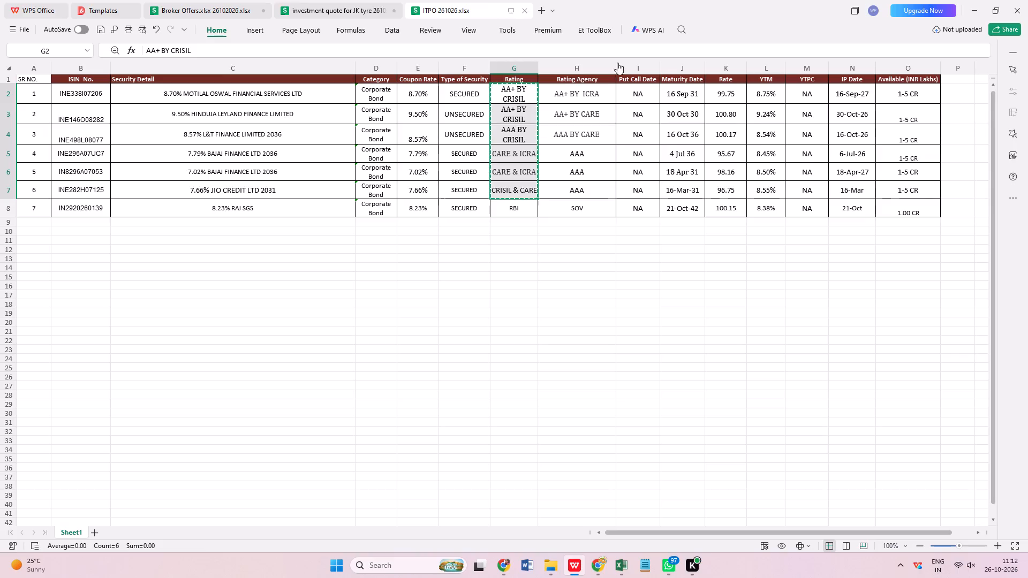
left_click(360, 10)
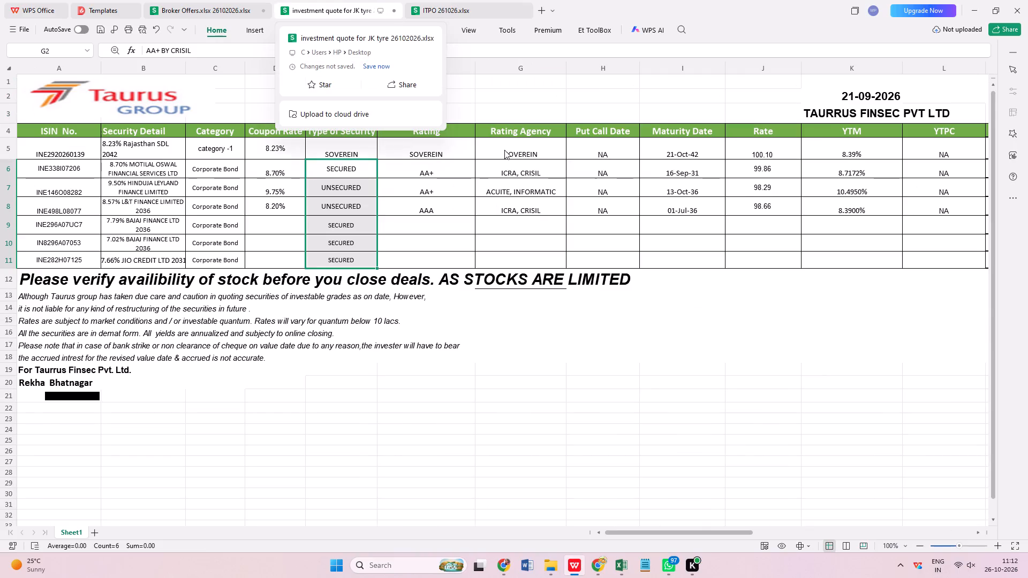
left_click(443, 177)
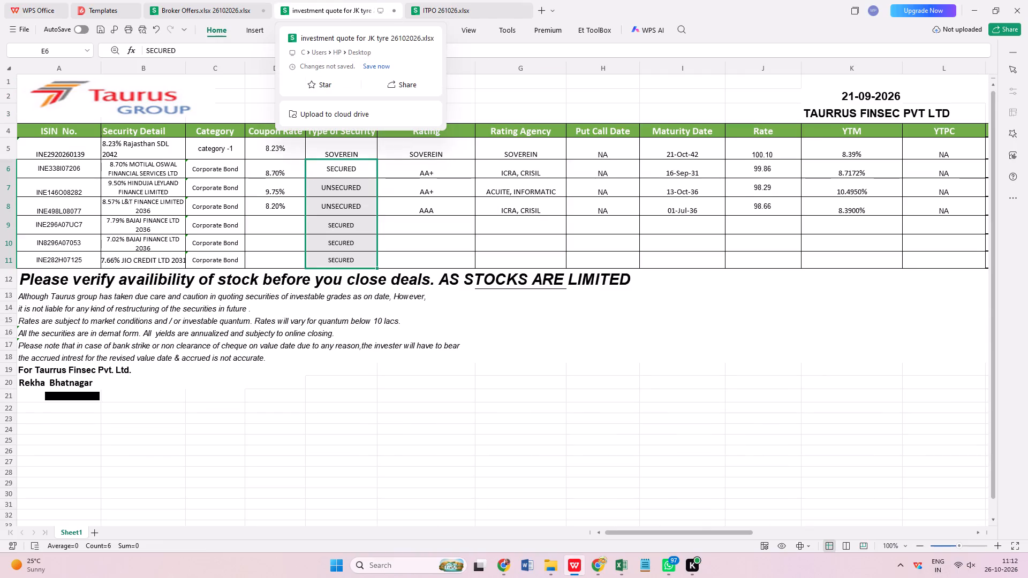
key("ctrl+v")
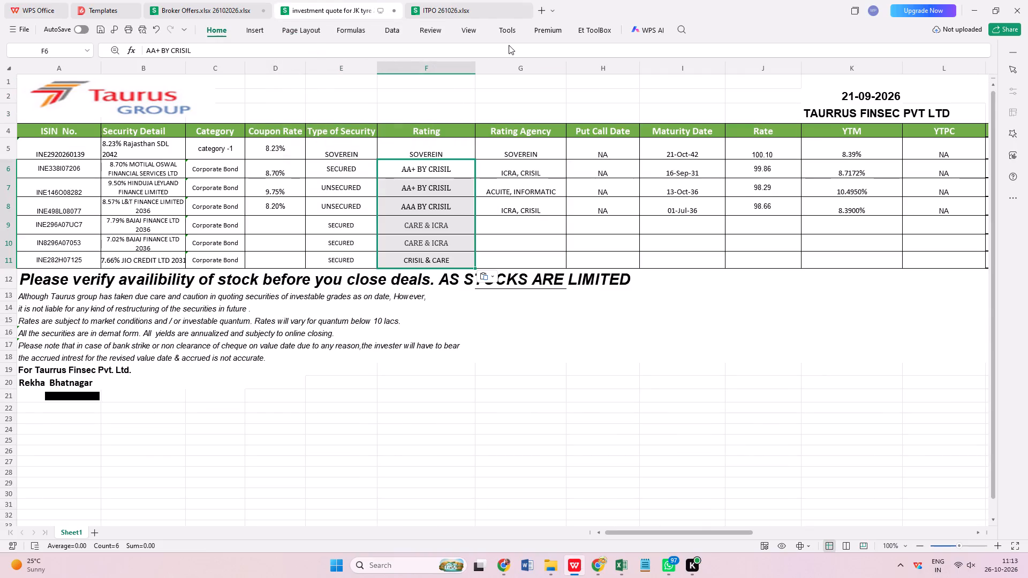
Copy the first six Maturity Date entries, 16 Sep 31 to 16-Mar-31, from the ITPO sheet into quote rows 6 to 11.
left_click(460, 8)
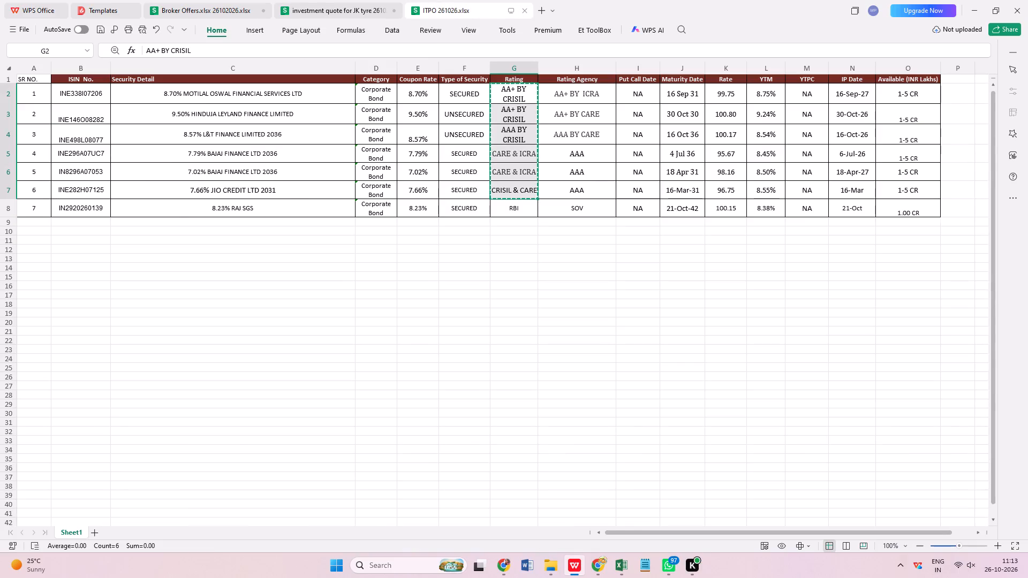
left_click_drag(682, 100, 679, 120)
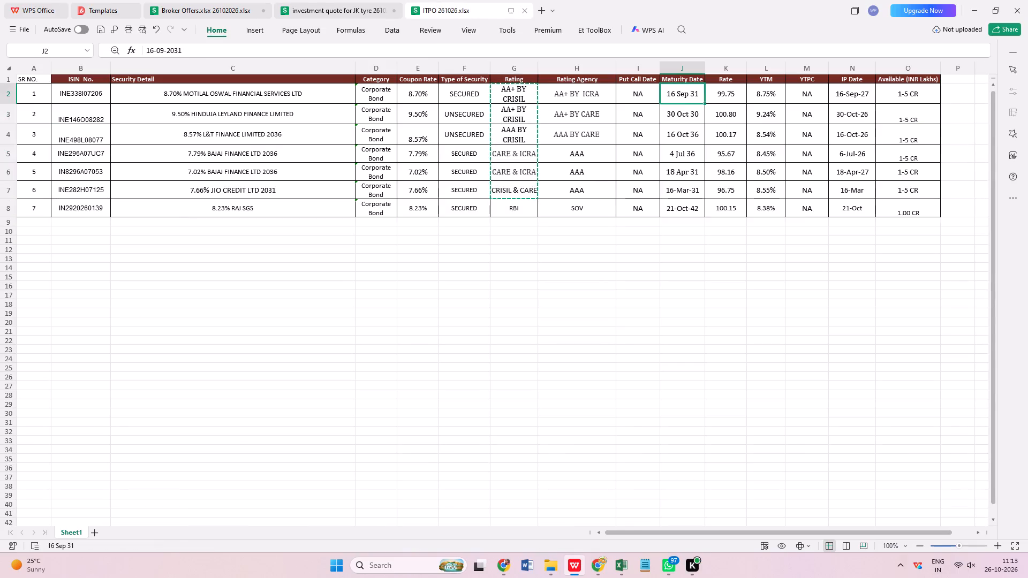
left_click_drag(679, 120, 678, 192)
left_click(644, 293)
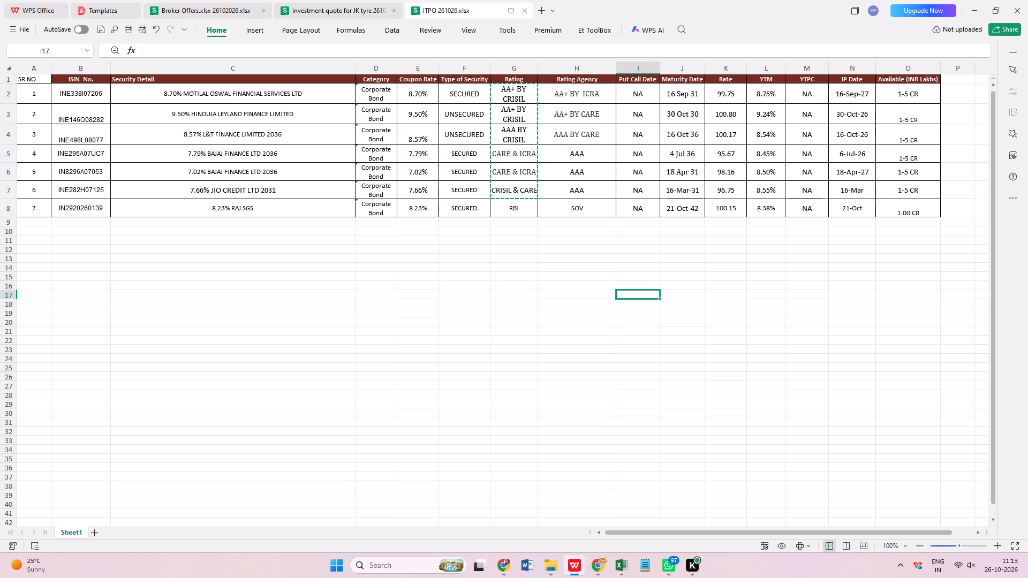
left_click_drag(689, 116, 689, 132)
left_click_drag(687, 92, 685, 185)
key("ctrl+c")
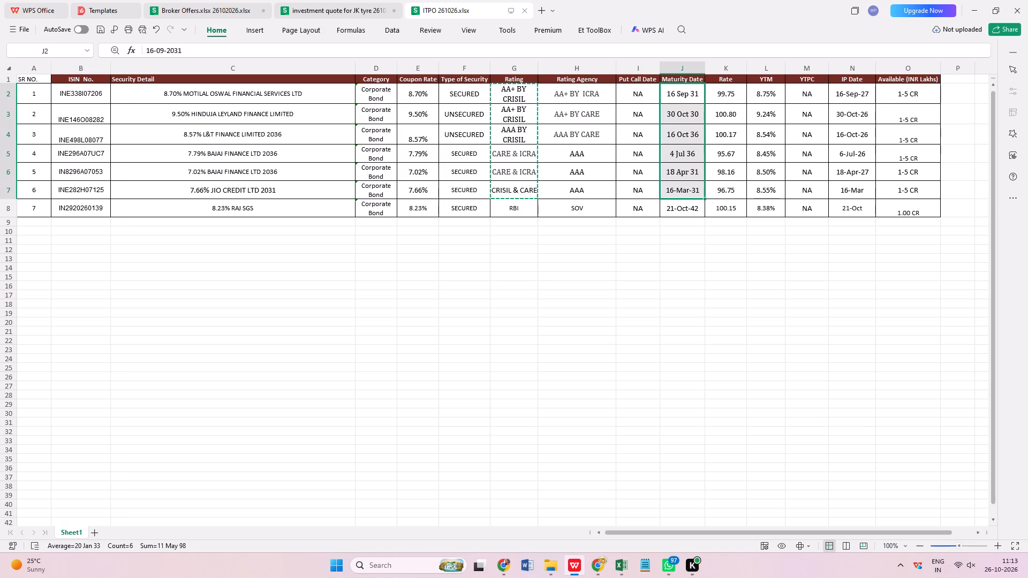
left_click(366, 5)
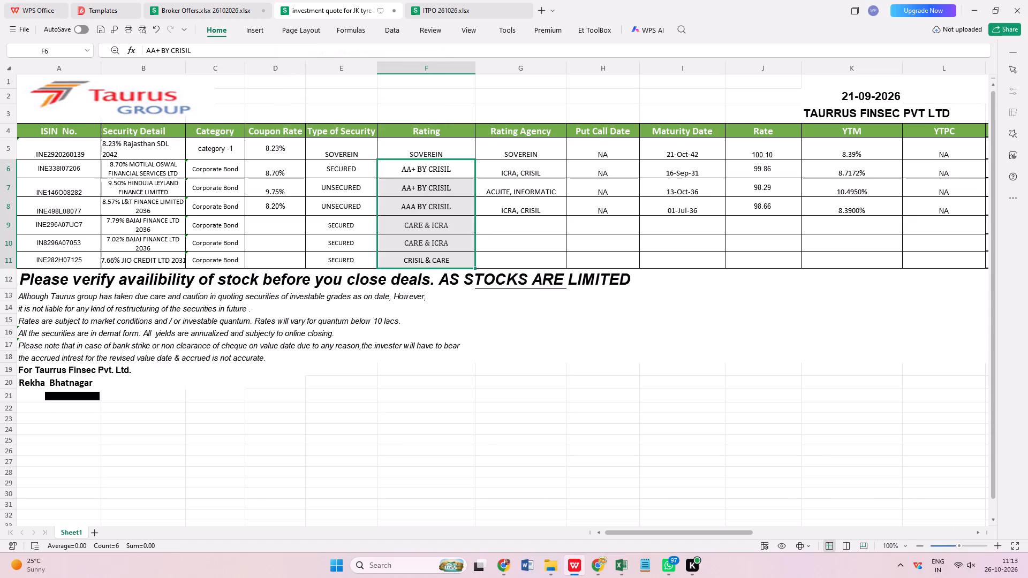
left_click(672, 175)
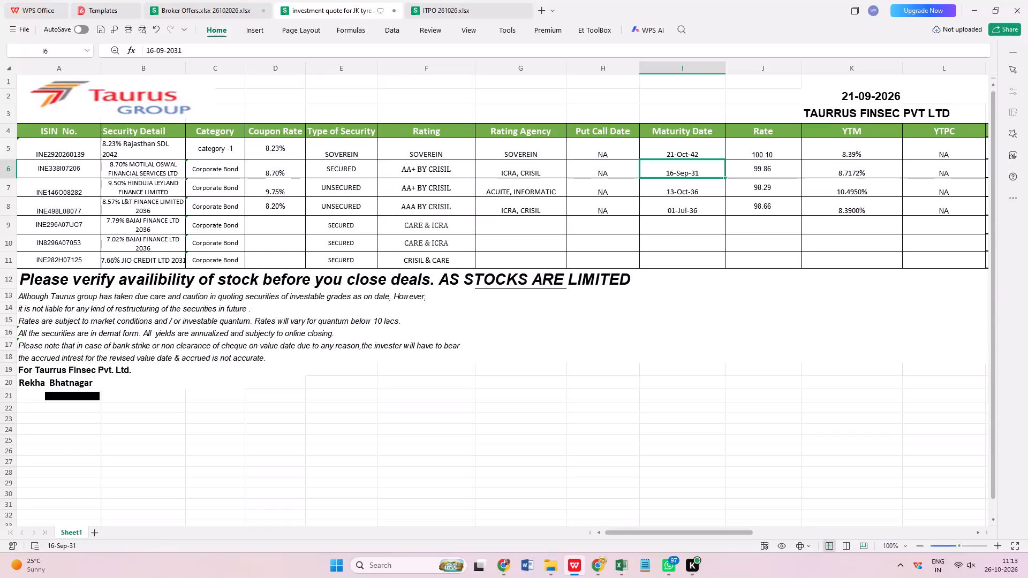
key("ctrl+v")
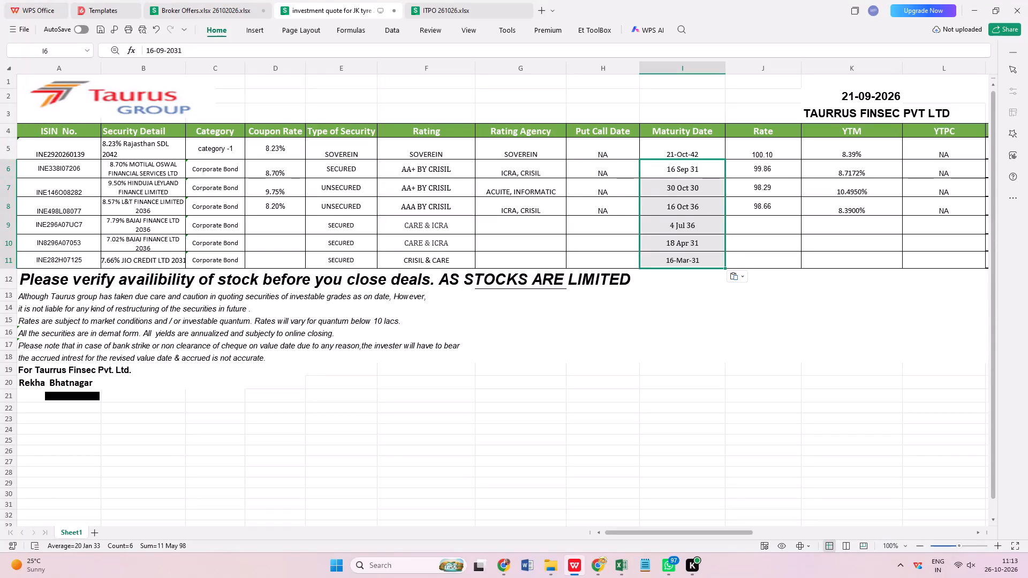
Copy the first six Rate and YTM pairs, 99.75 and 8.75% to 96.75 and 8.55%, from the ITPO sheet into quote rows 6 to 11.
left_click(458, 9)
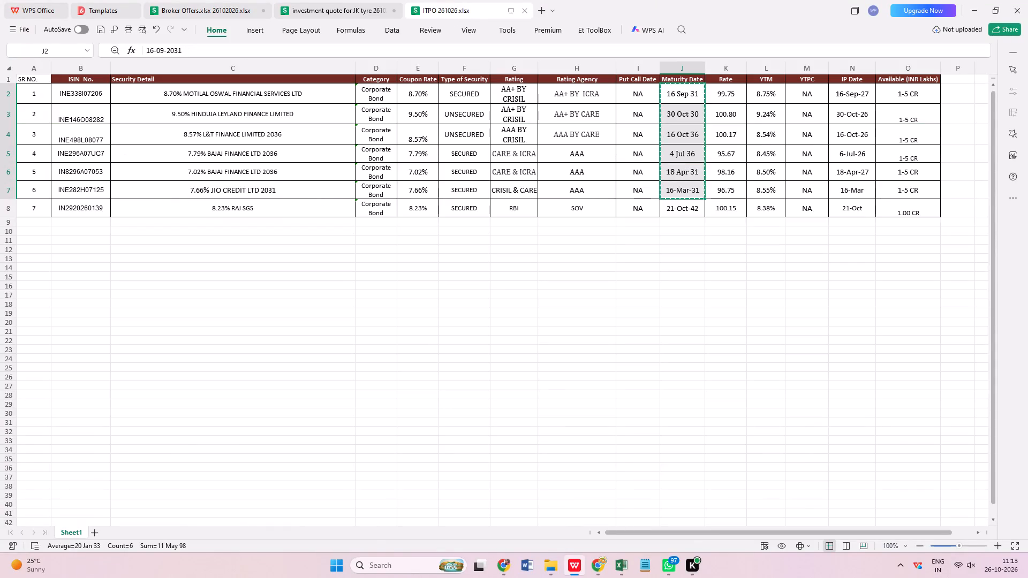
left_click_drag(732, 94, 767, 183)
key("ctrl+c")
left_click(349, 5)
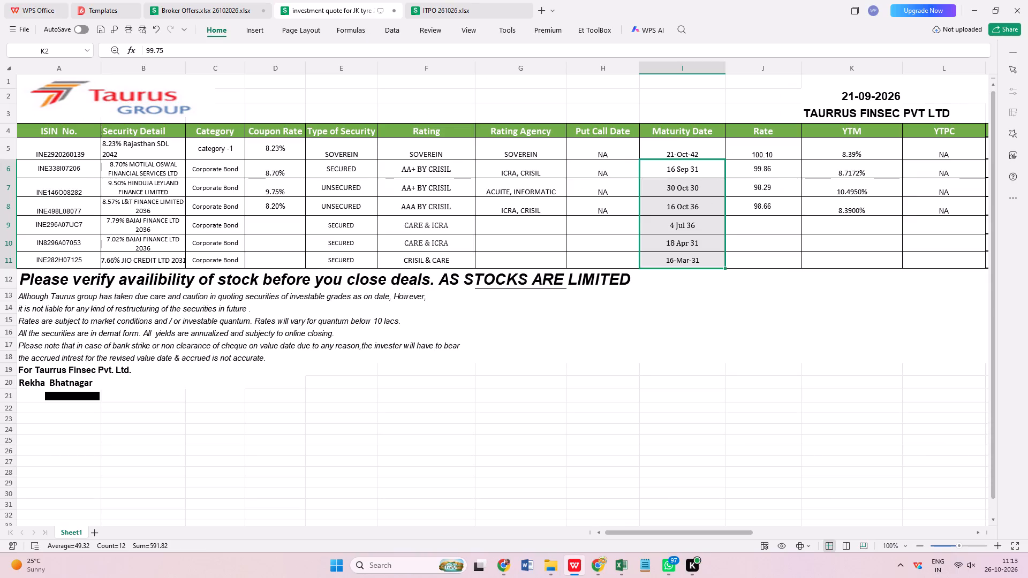
left_click(746, 149)
left_click_drag(788, 177, 809, 176)
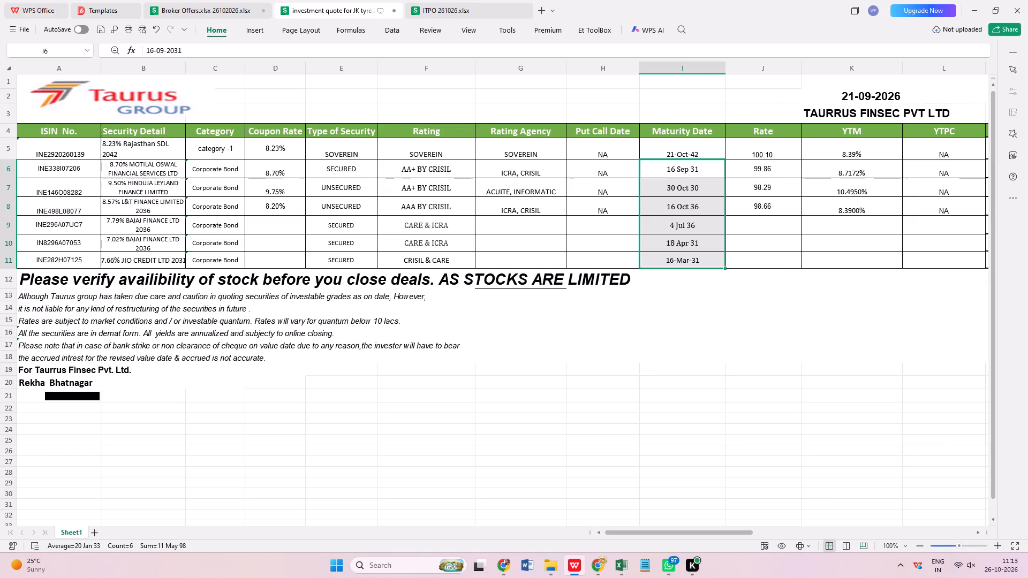
left_click_drag(809, 176, 865, 242)
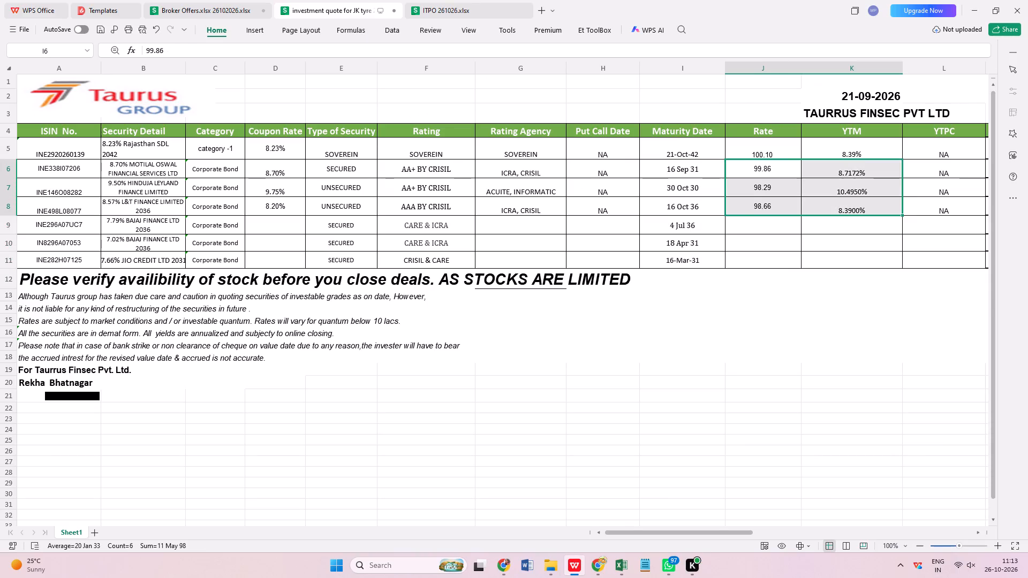
left_click_drag(865, 242, 865, 281)
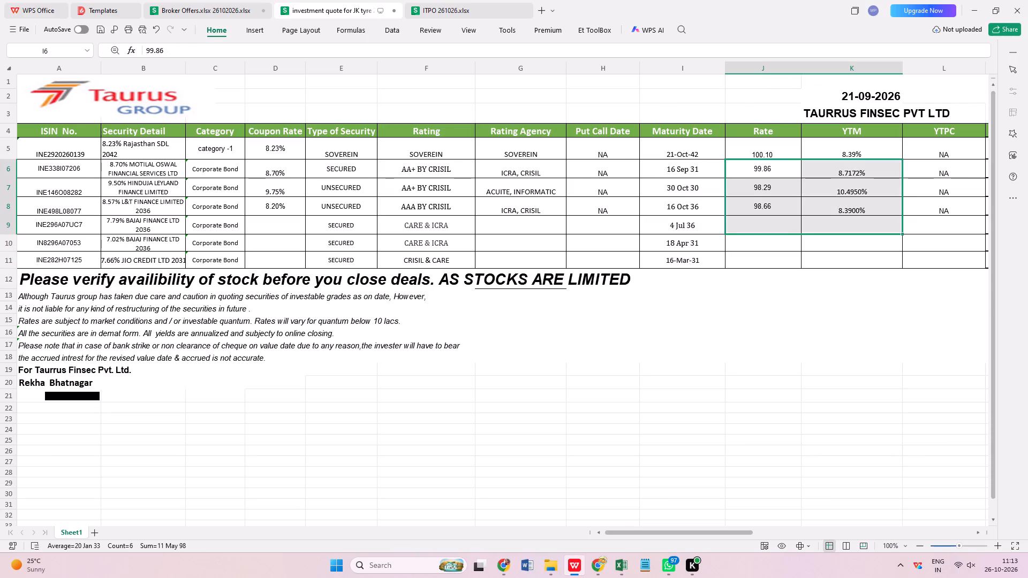
left_click_drag(865, 281, 865, 280)
key("ctrl+v")
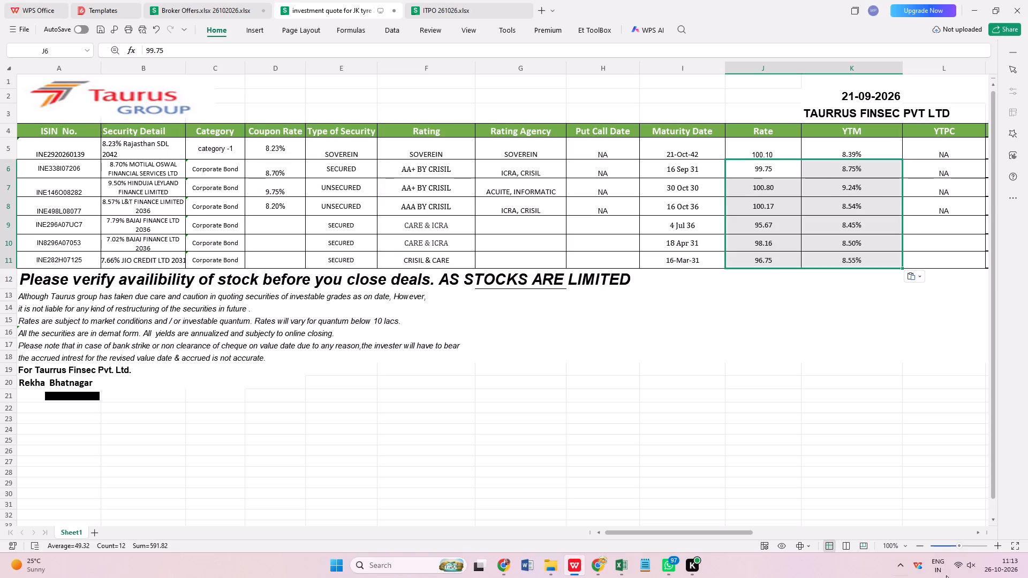
Fill the NA entry in the quote's YTPC column from row 8 down to row 11.
double_click(977, 533)
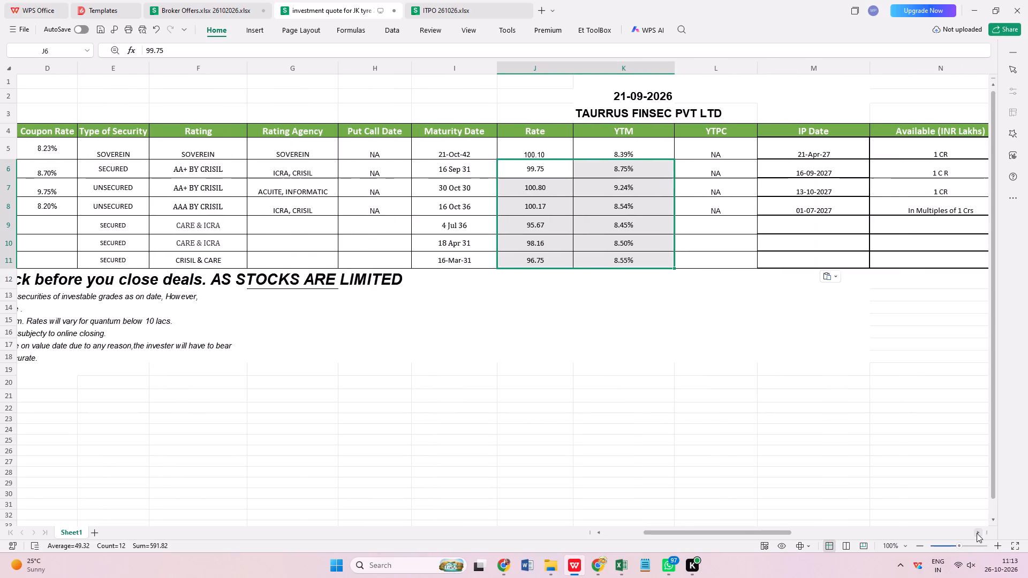
left_click(489, 3)
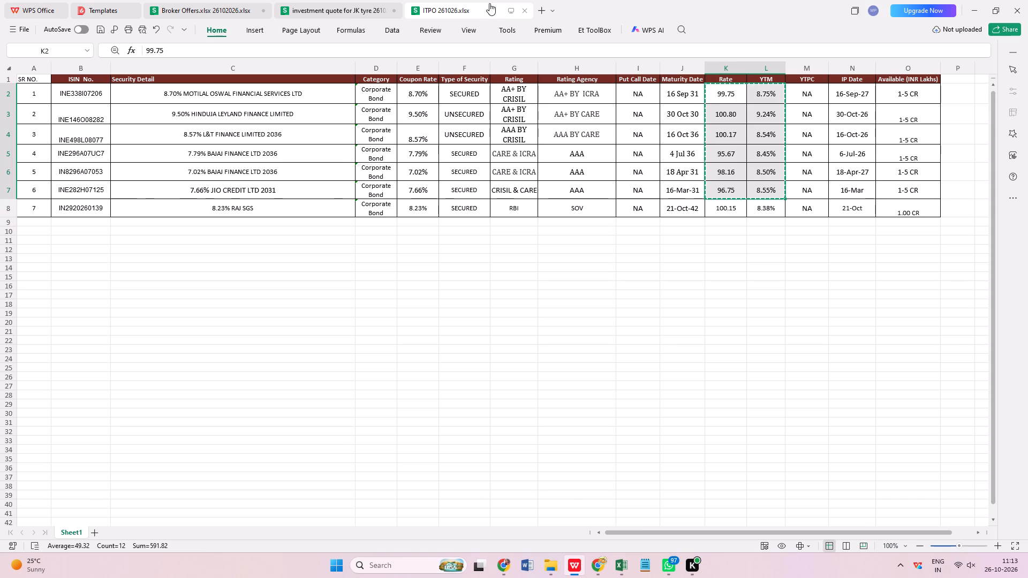
left_click(314, 6)
left_click(729, 205)
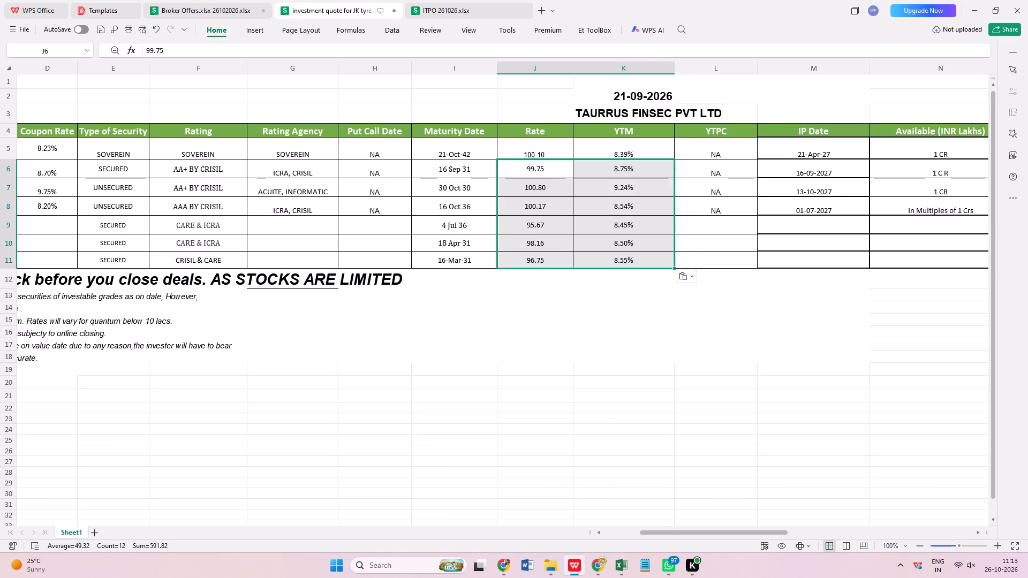
left_click(757, 214)
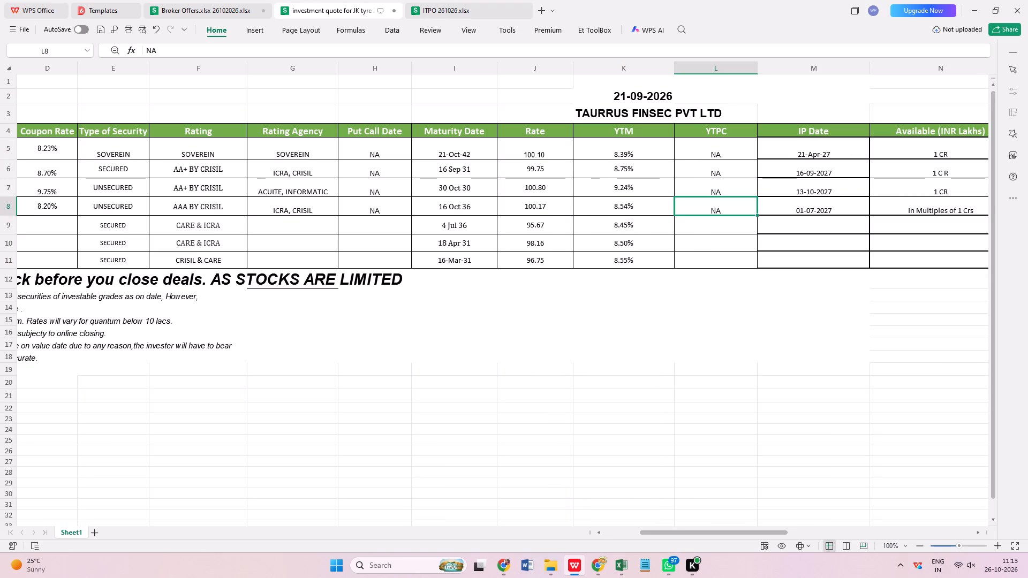
left_click_drag(757, 216, 748, 261)
Copy the first six IP Date entries, 16-Sep-27 to 16-Mar, from the ITPO sheet into quote rows 6 to 11.
left_click(473, 9)
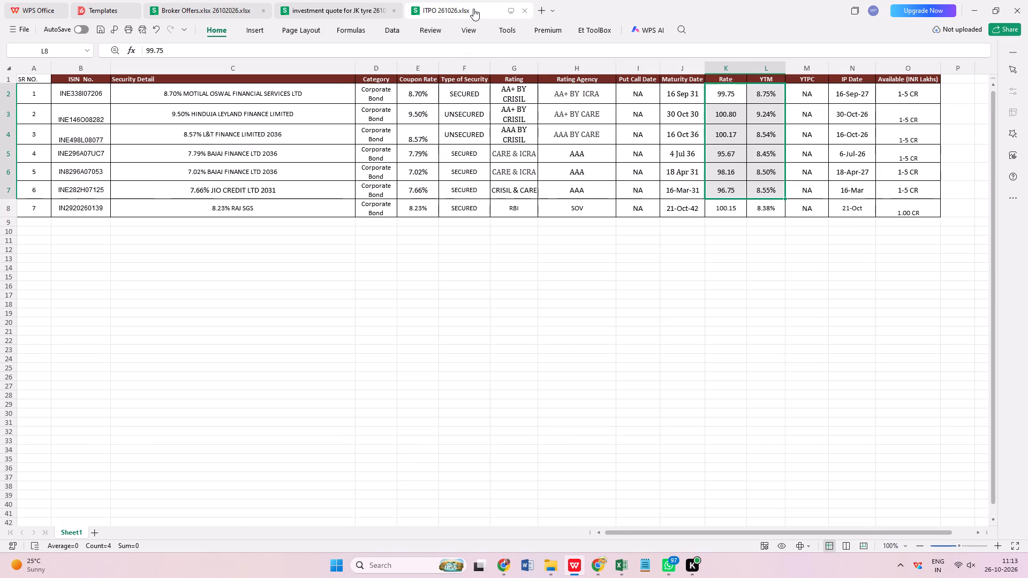
left_click_drag(863, 96, 862, 146)
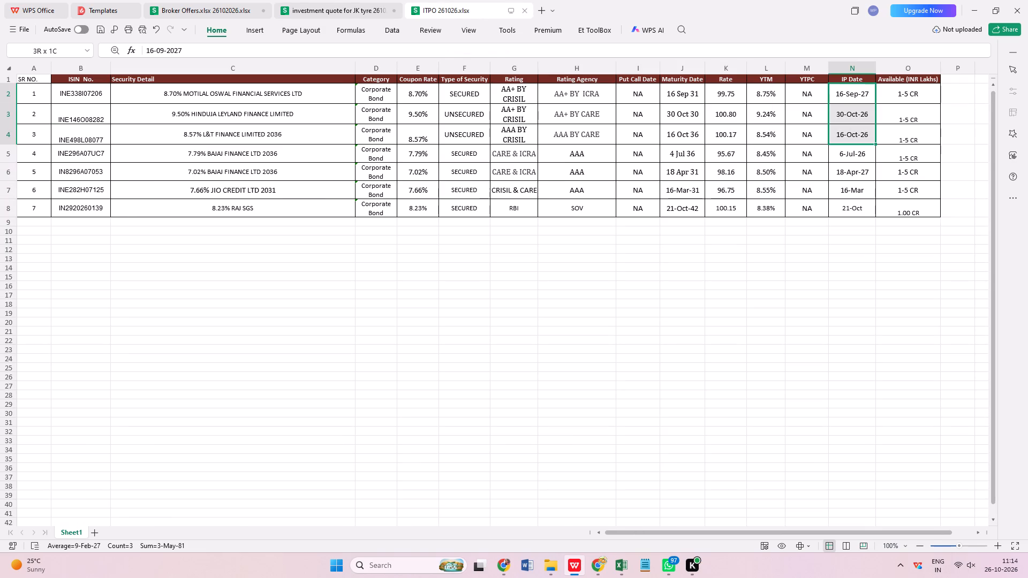
left_click_drag(862, 146, 859, 169)
left_click(886, 292)
left_click_drag(856, 118, 857, 192)
left_click_drag(861, 92, 861, 184)
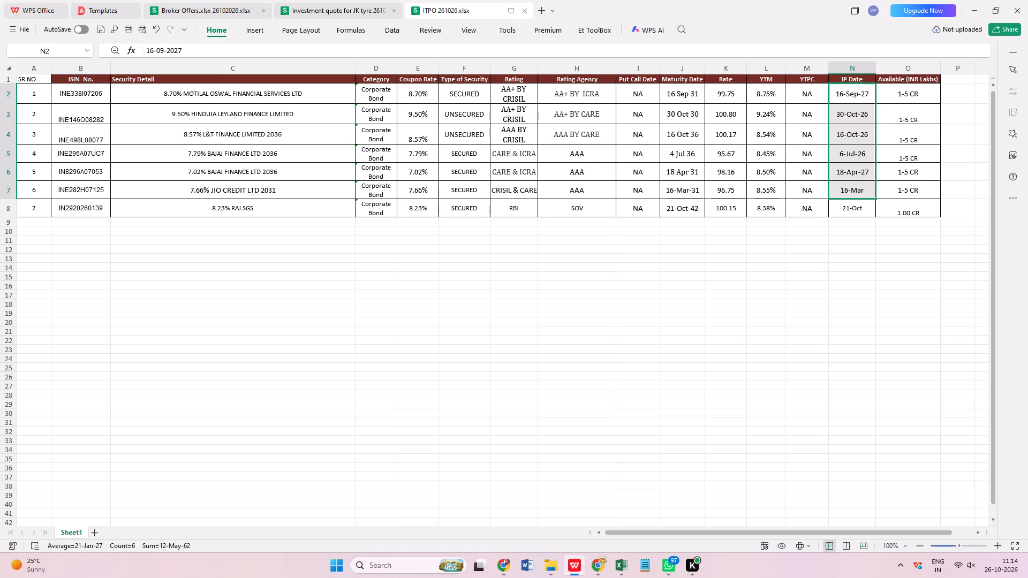
key("ctrl+c")
left_click(369, 11)
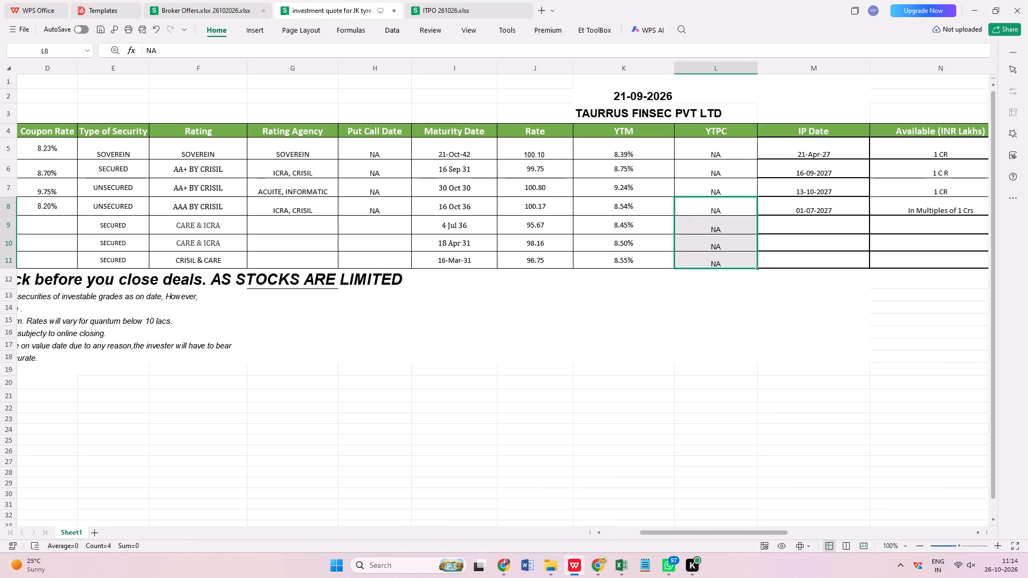
left_click(827, 177)
key("ctrl+v")
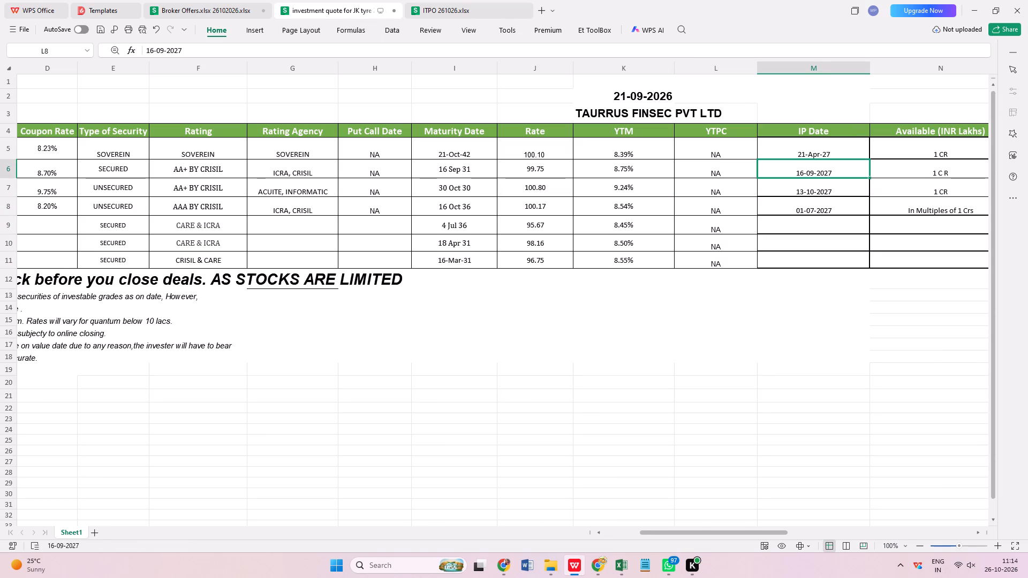
Copy the first six 1-5 CR entries from the ITPO sheet into the quote's Available (INR Lakhs) column, rows 6 to 11.
left_click(450, 9)
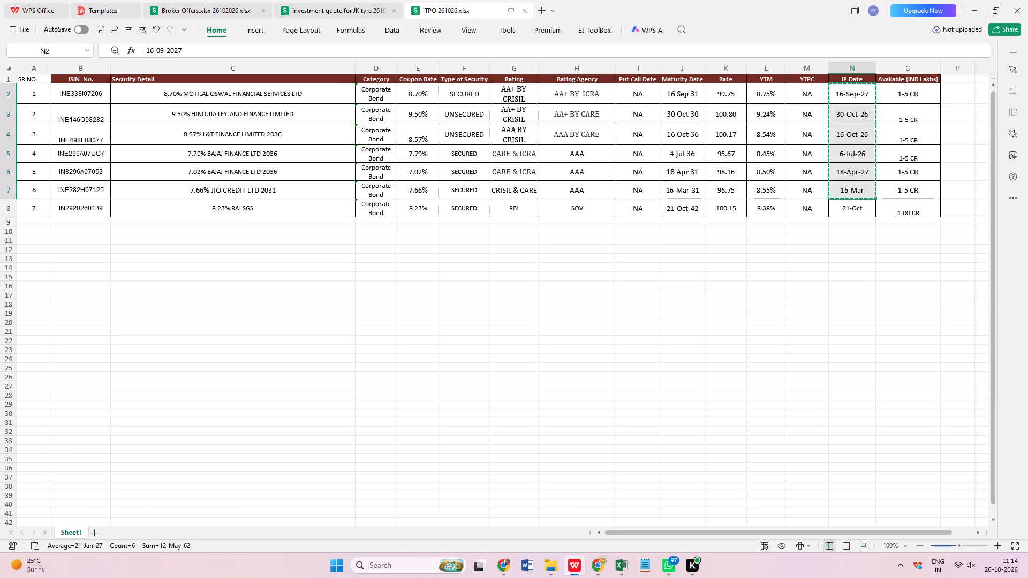
left_click_drag(922, 91, 904, 193)
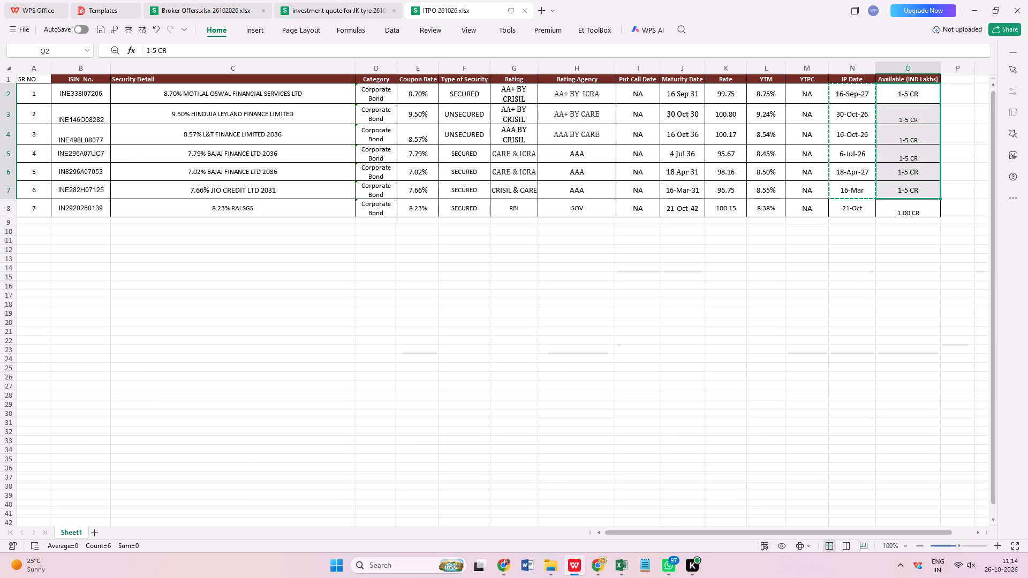
key("ctrl+c")
left_click(344, 10)
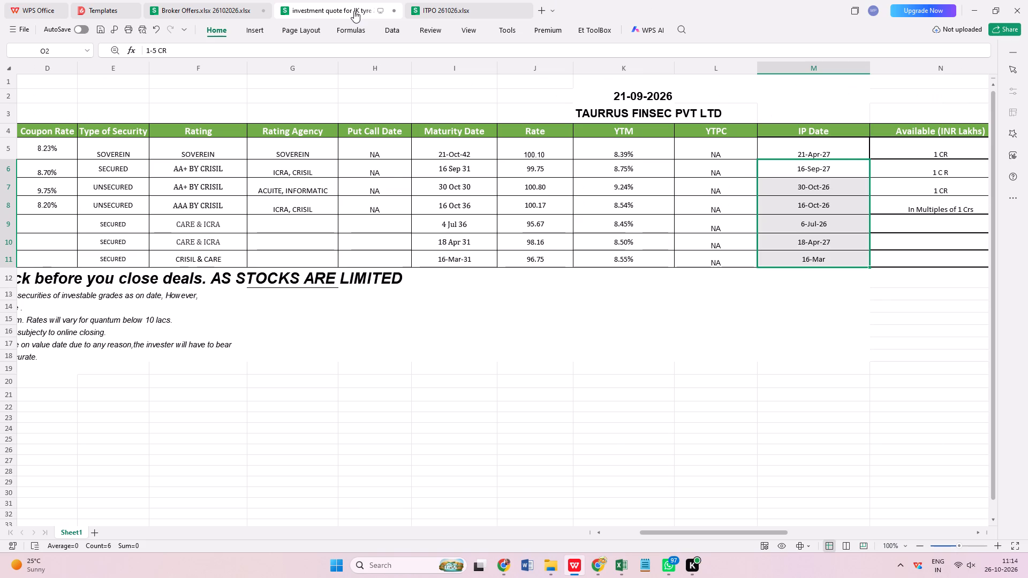
left_click_drag(931, 174, 916, 262)
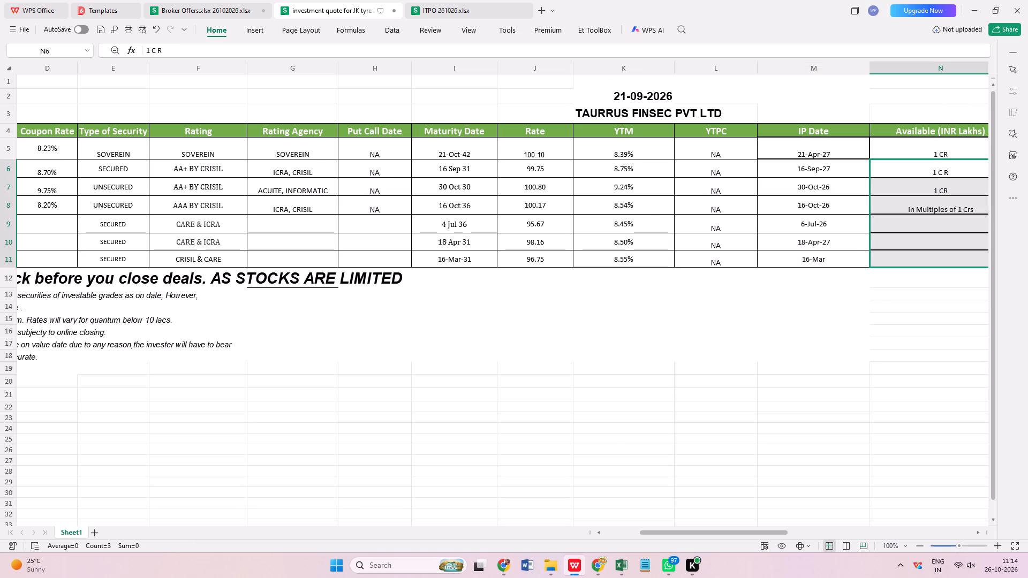
key("ctrl+v")
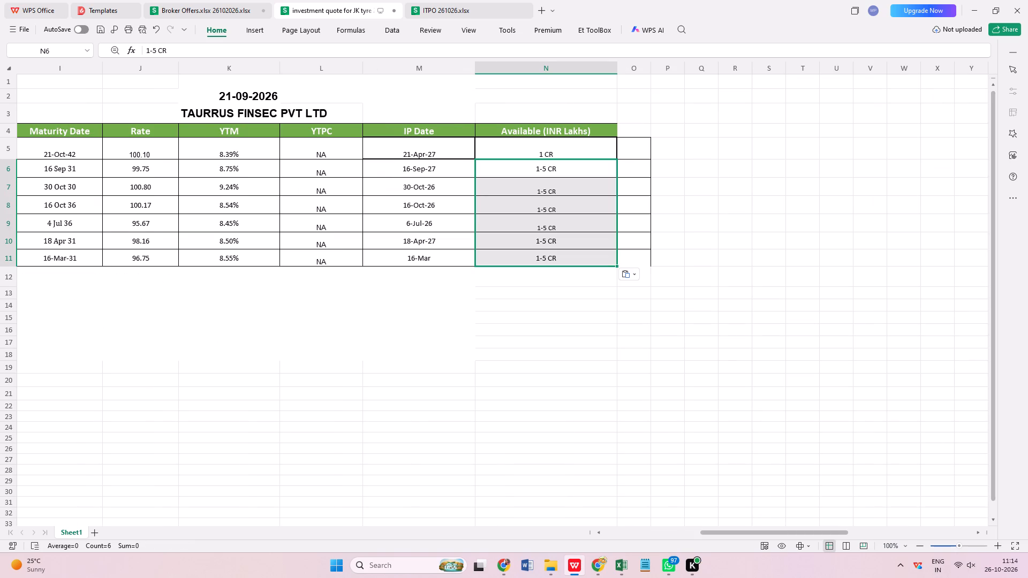
Enter coupon rates of 7.79%, 7.02% and 7.66% for the two Bajaj Finance bonds and Jio Credit in quote rows 9 to 11.
left_click_drag(718, 535, 564, 529)
left_click(278, 218)
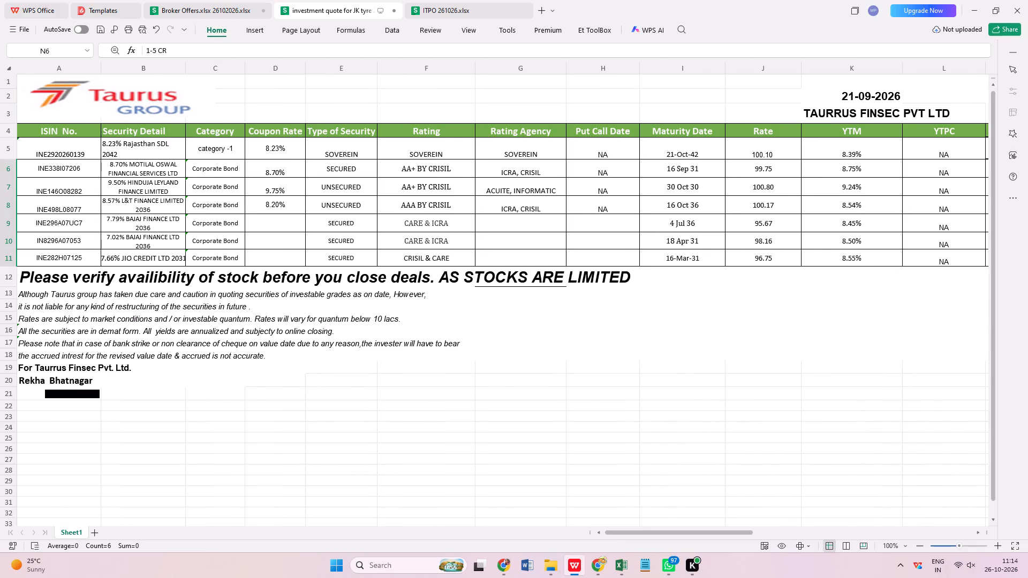
type("7.79")
key("Return")
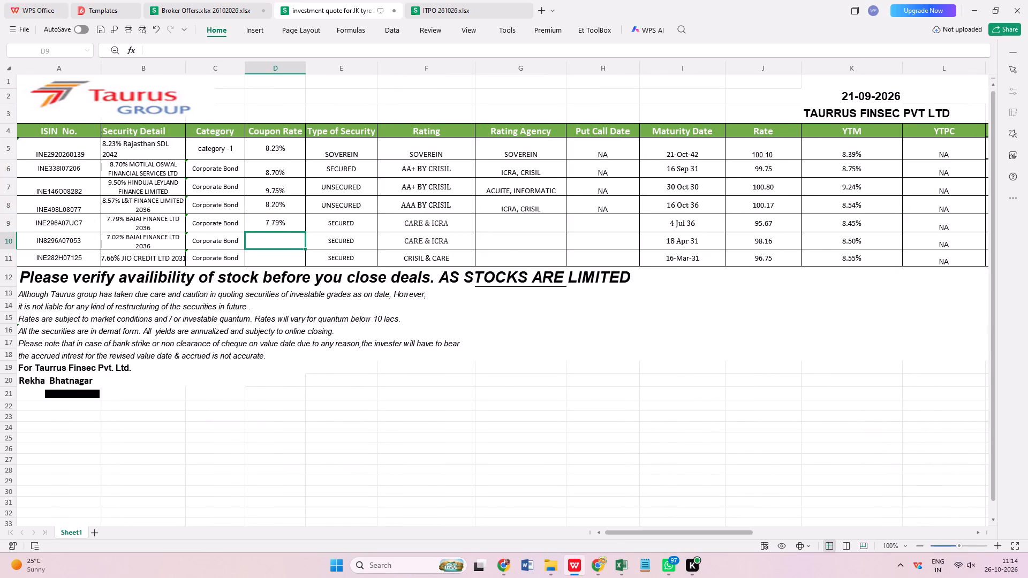
type("7.02")
key("Return")
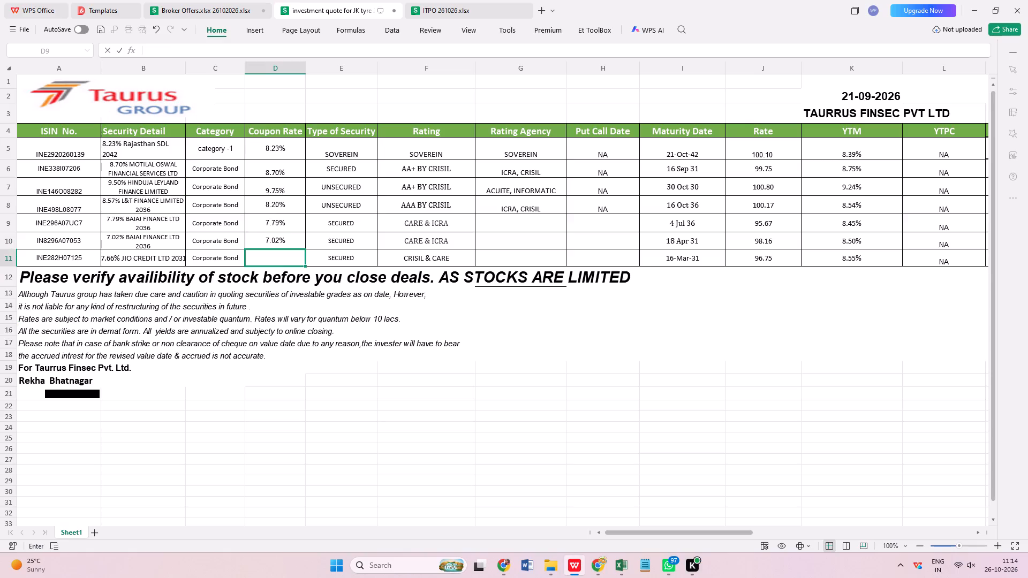
type("7.66")
key("Return")
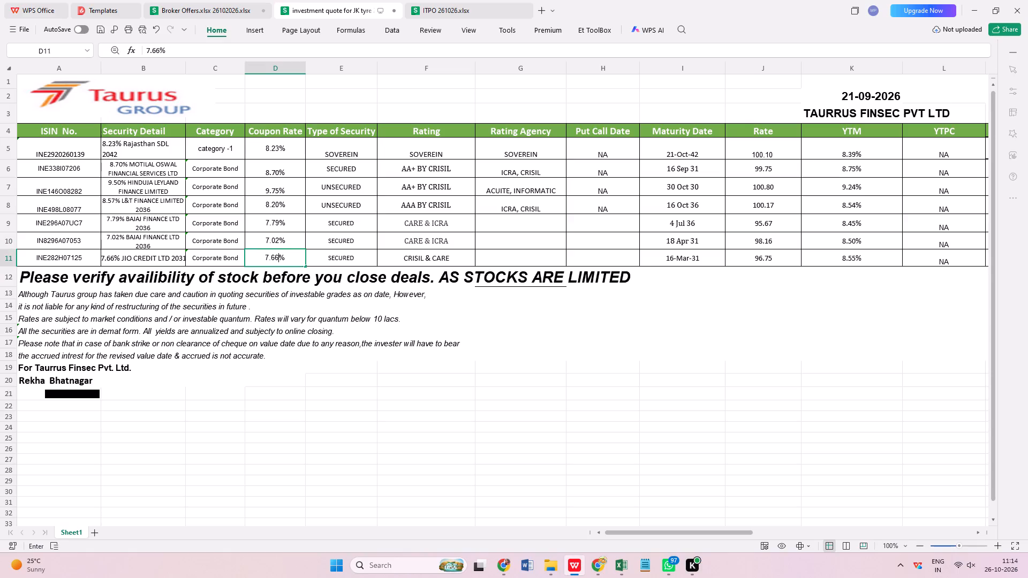
Move the CARE & ICRA, CARE & ICRA and CRISIL & CARE entries from Rating to Rating Agency in quote rows 9 to 11.
left_click(530, 222)
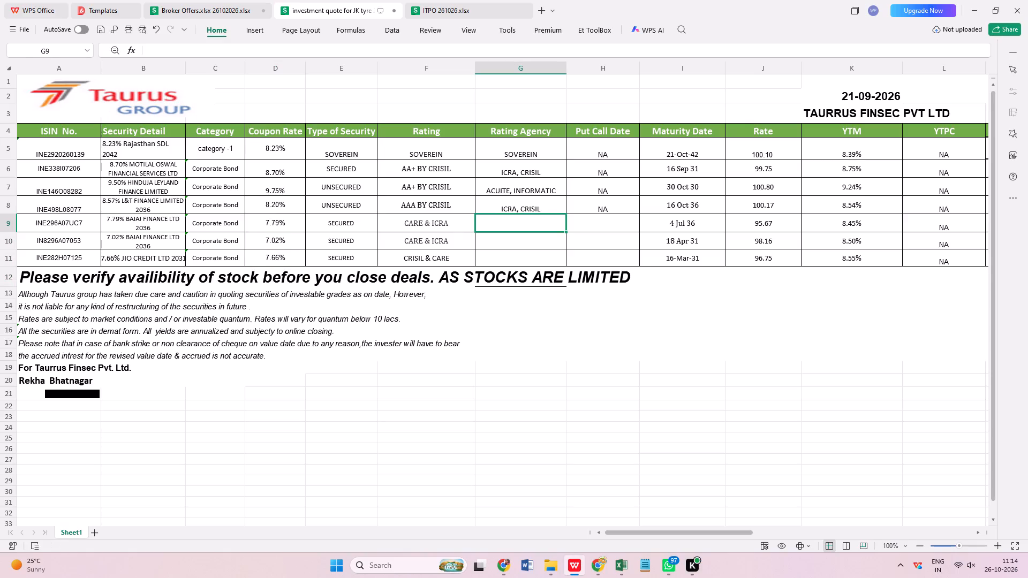
left_click(432, 5)
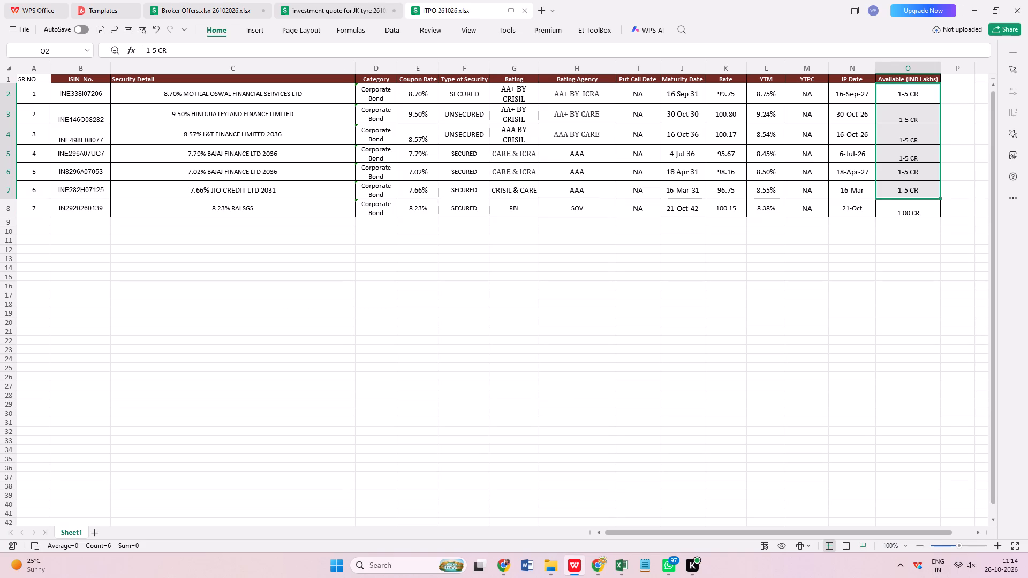
left_click(365, 10)
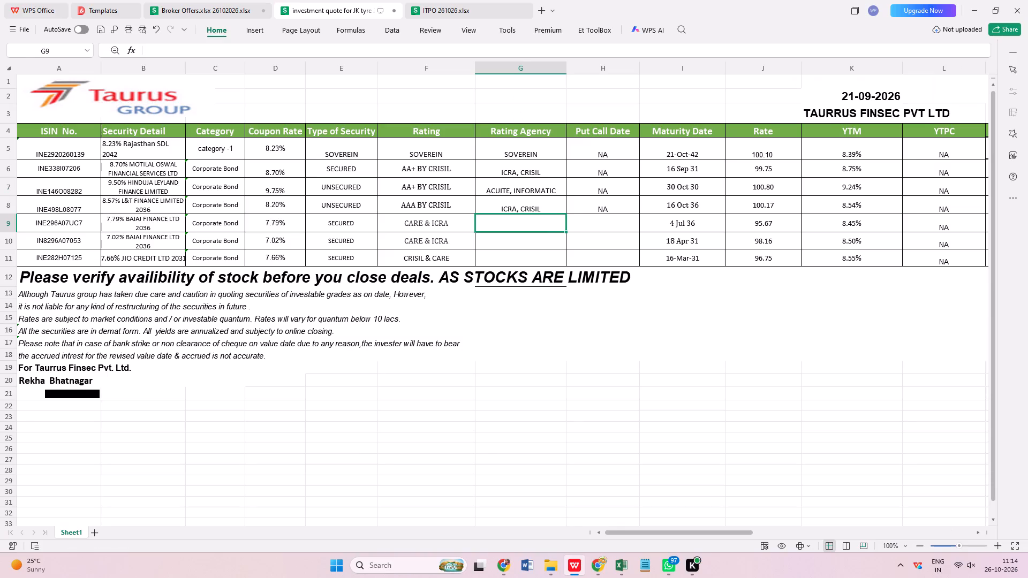
left_click_drag(453, 224, 451, 259)
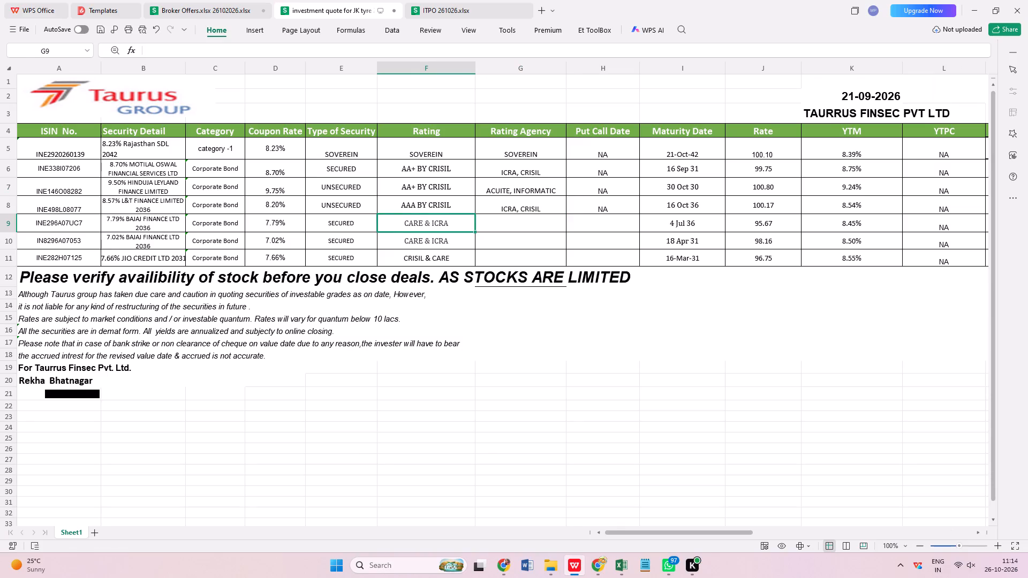
left_click_drag(451, 259, 458, 253)
key("ctrl+x")
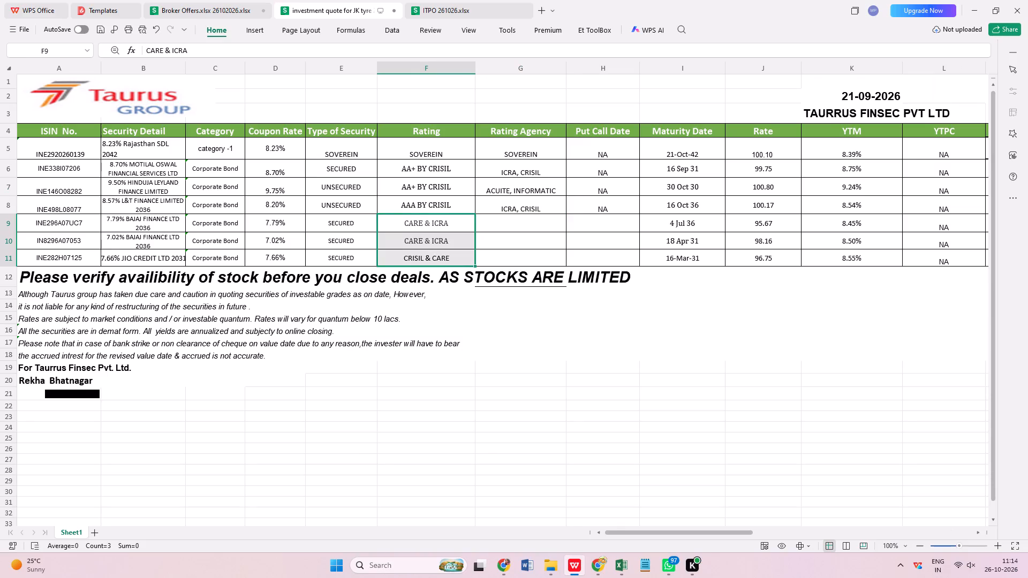
left_click(531, 225)
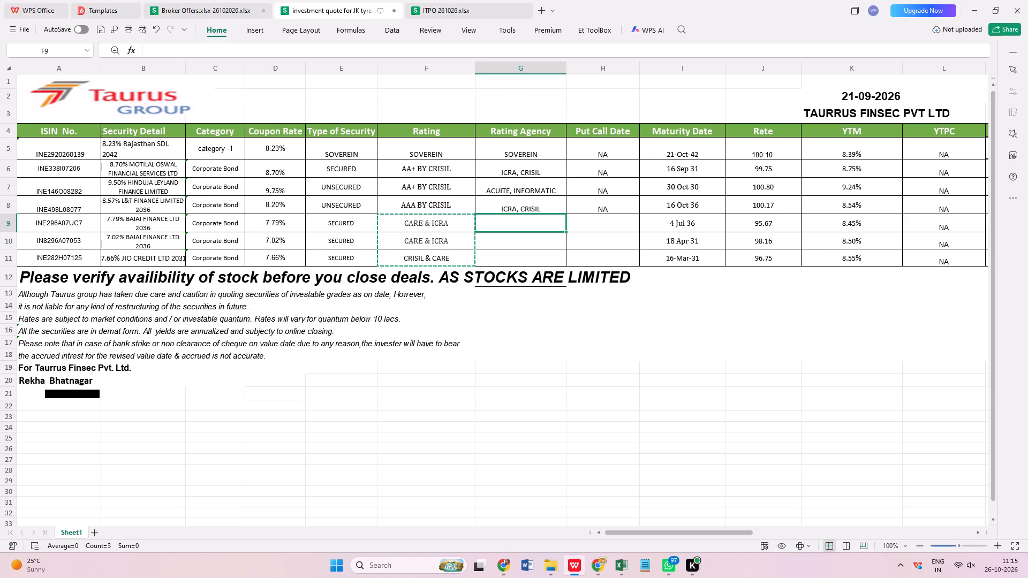
key("ctrl+v")
Enter AAA as the rating for the two Bajaj Finance bonds and Jio Credit in quote rows 9 to 11.
left_click(444, 224)
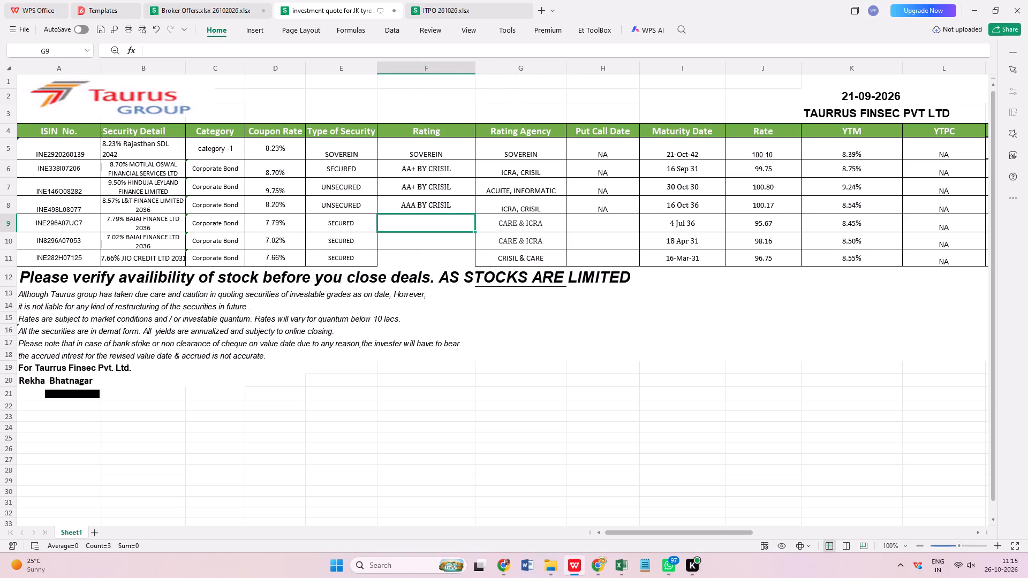
type("AAA")
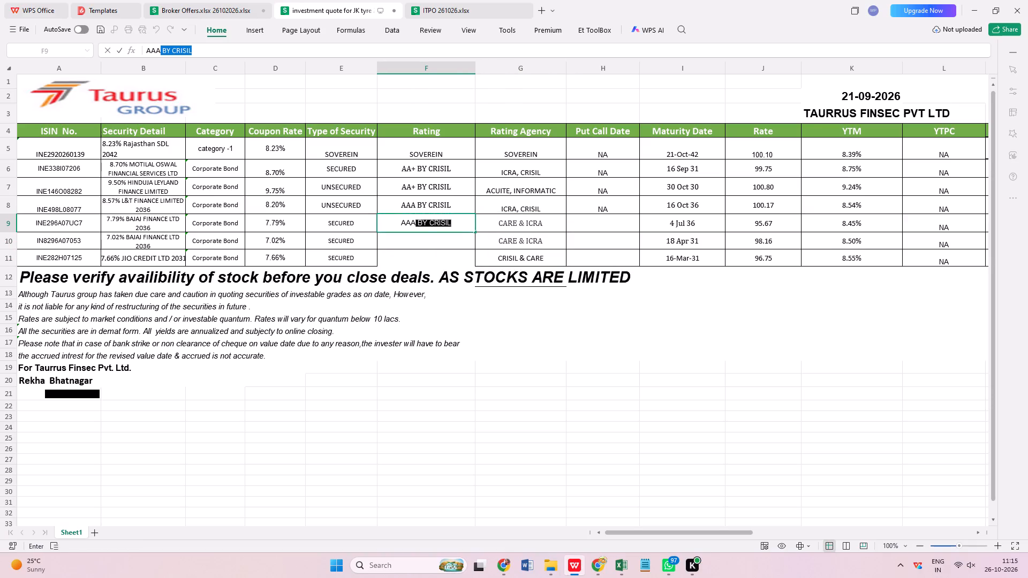
key("Delete")
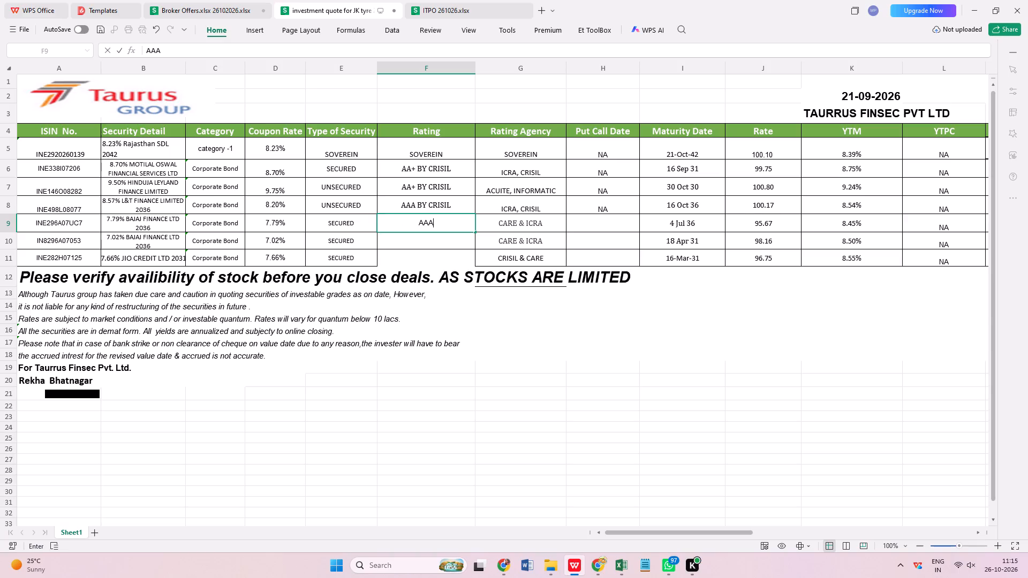
key("Return")
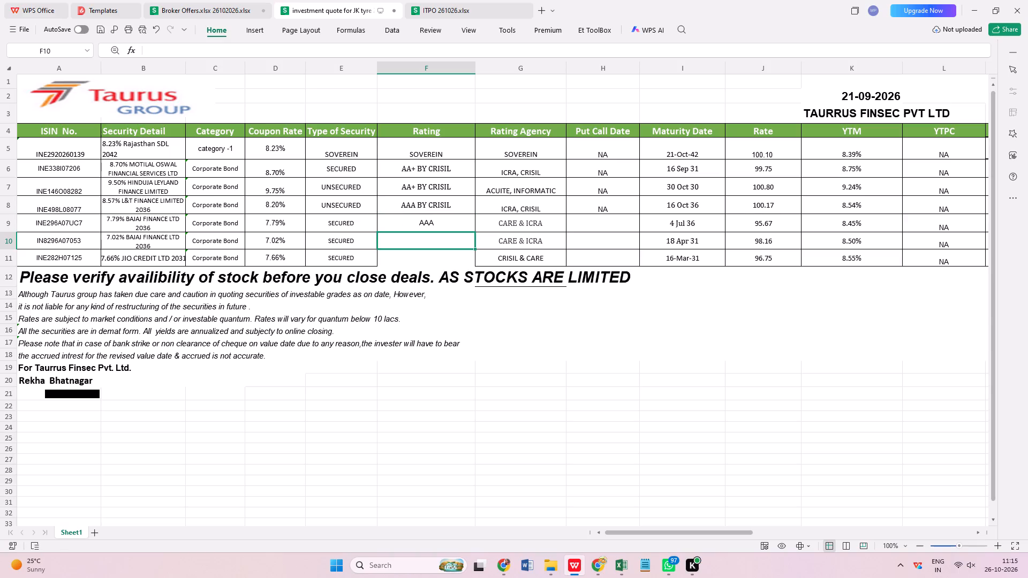
type("AAA")
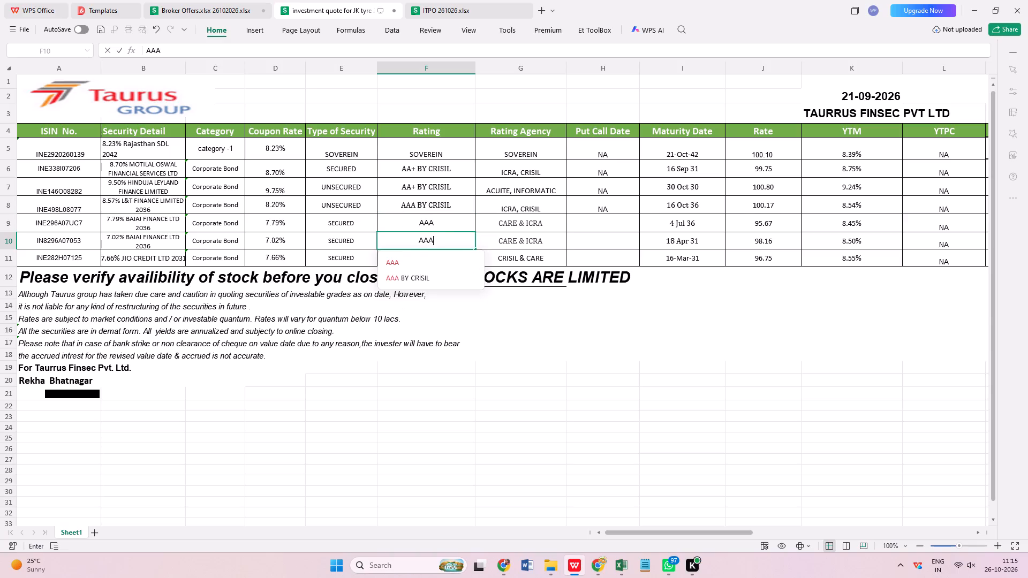
key("Return")
type("AAA")
left_click(547, 362)
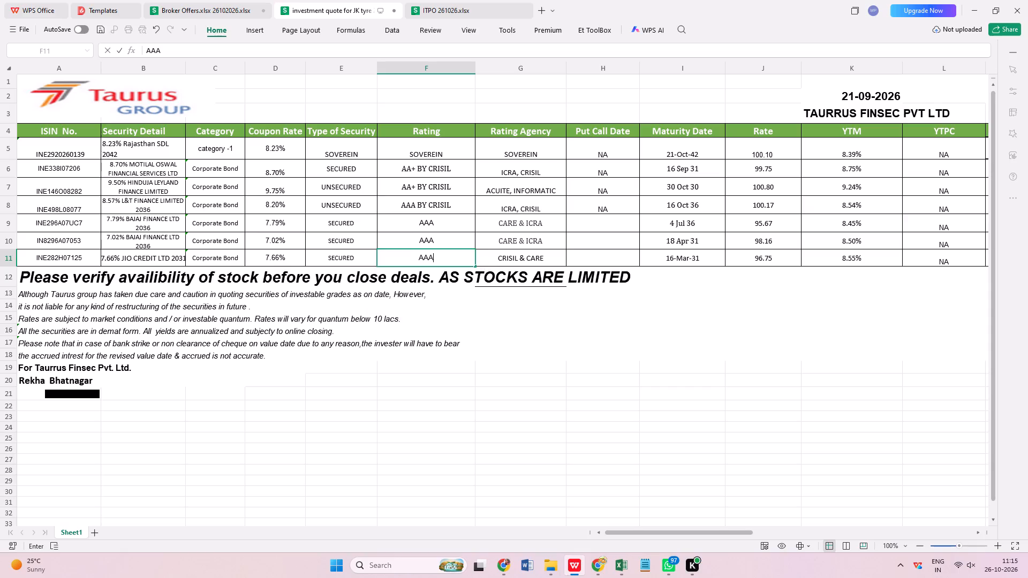
Remove "BY CRISIL" from the Motilal Oswal bond's rating in row 6, leaving AA+.
triple_click(458, 166)
left_click(458, 166)
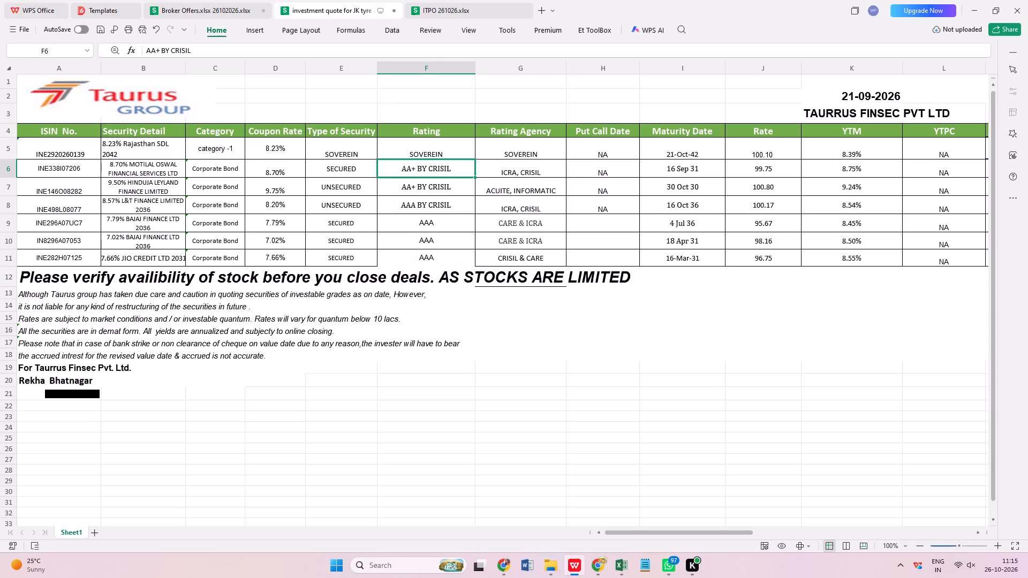
left_click(451, 169)
triple_click(462, 167)
left_click(462, 168)
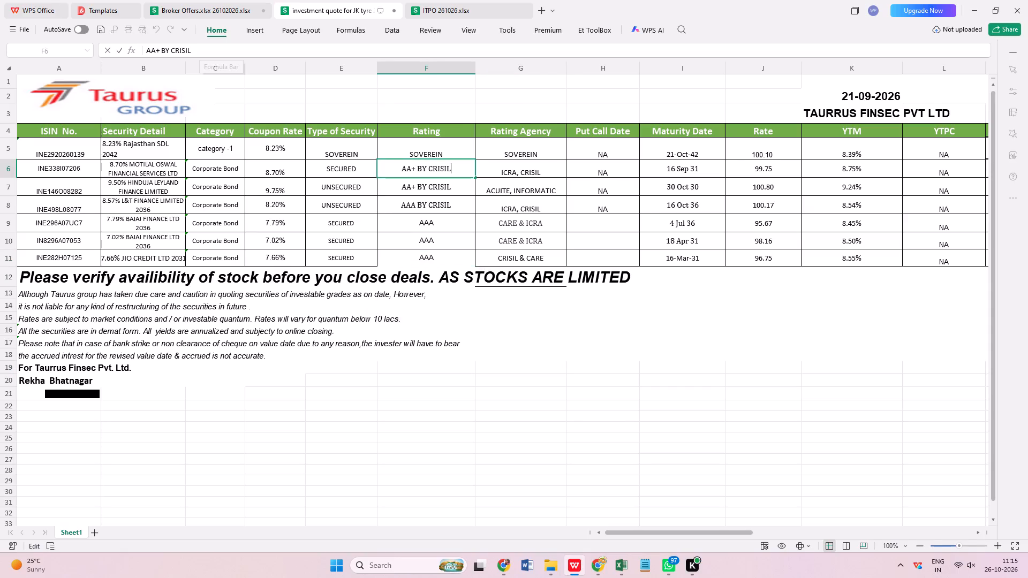
left_click_drag(455, 170, 441, 169)
left_click_drag(441, 169, 416, 174)
key("Delete")
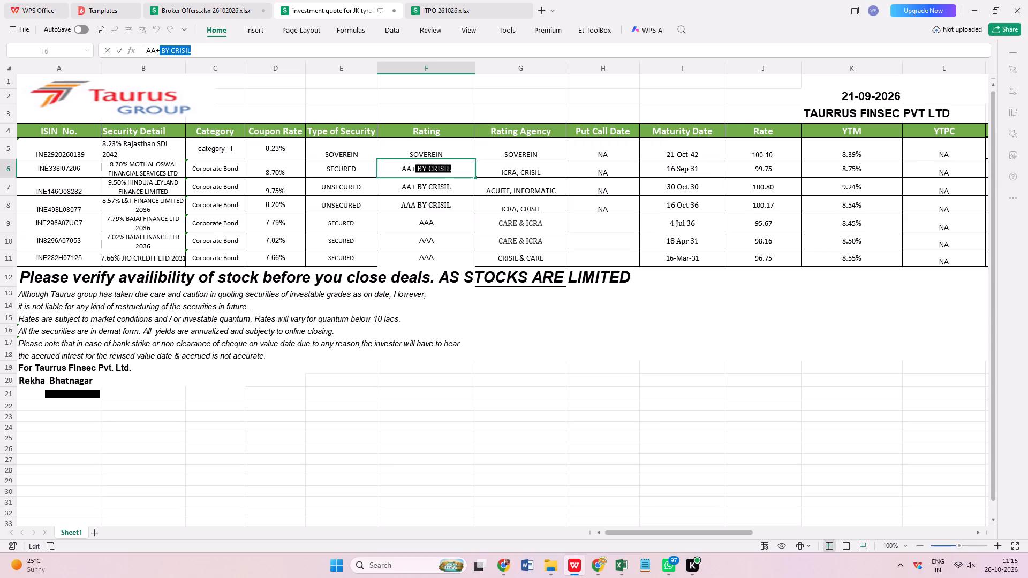
left_click(568, 375)
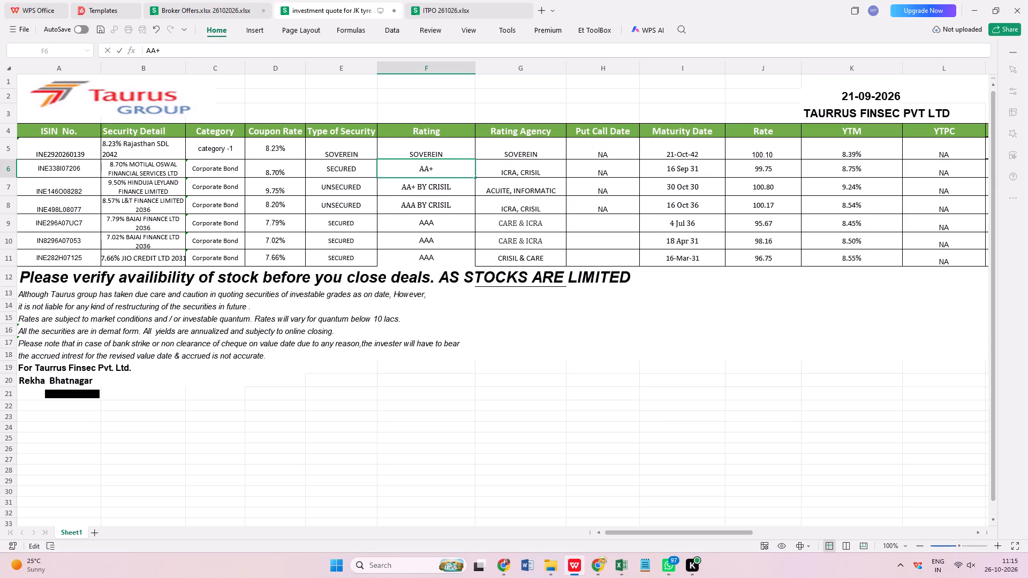
Remove "BY CRISIL" from the Hinduja Leyland and L&T Finance ratings in rows 7 and 8, leaving AA+ and AAA.
triple_click(456, 187)
left_click(456, 186)
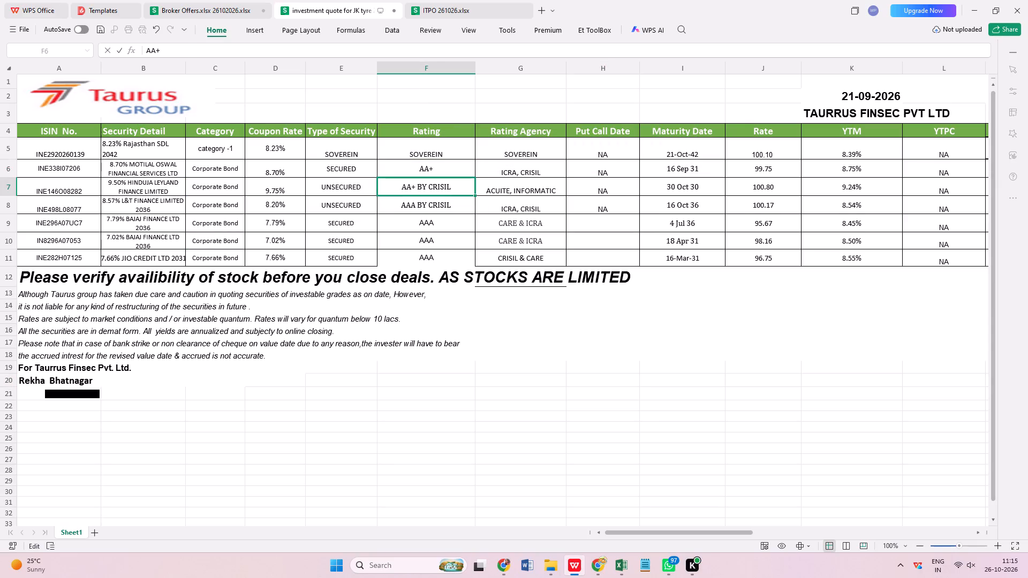
left_click_drag(453, 187, 417, 185)
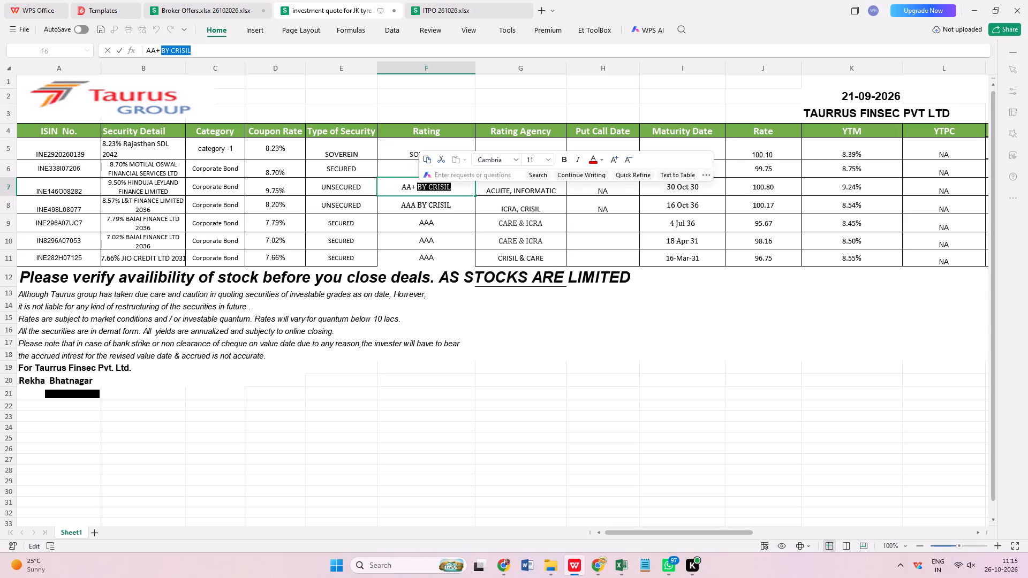
key("Delete")
double_click(454, 208)
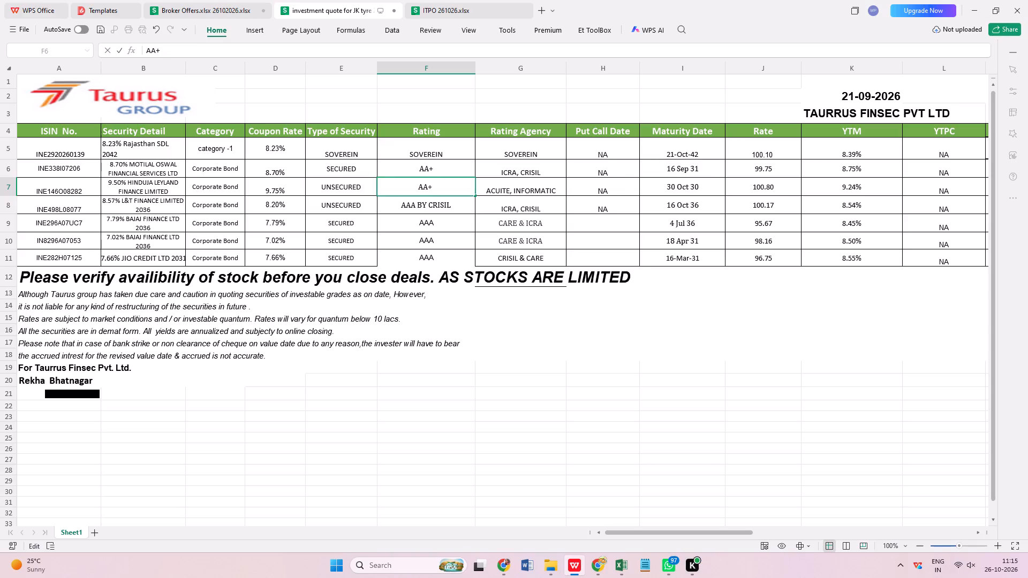
triple_click(453, 202)
double_click(454, 204)
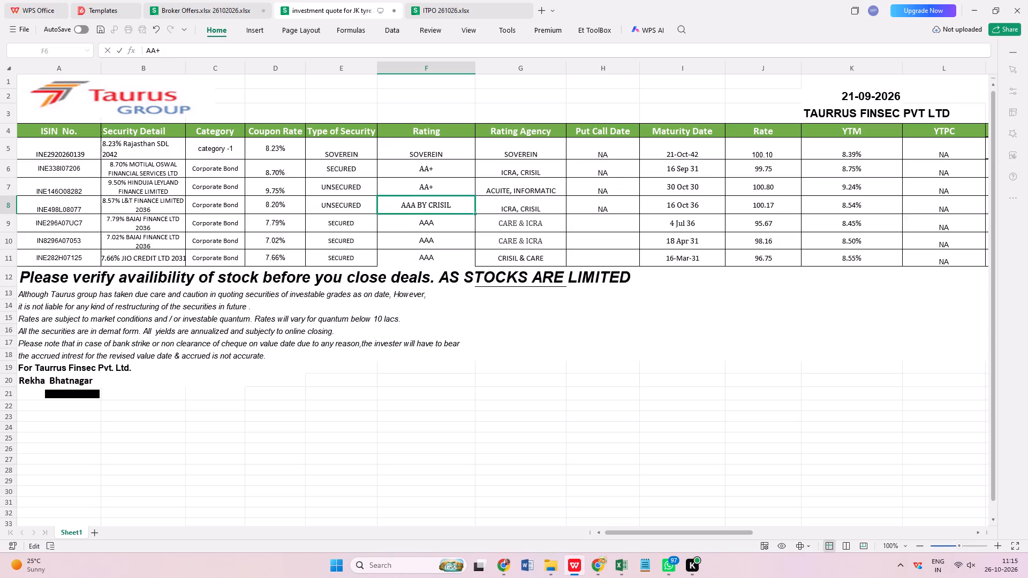
left_click_drag(454, 204, 425, 203)
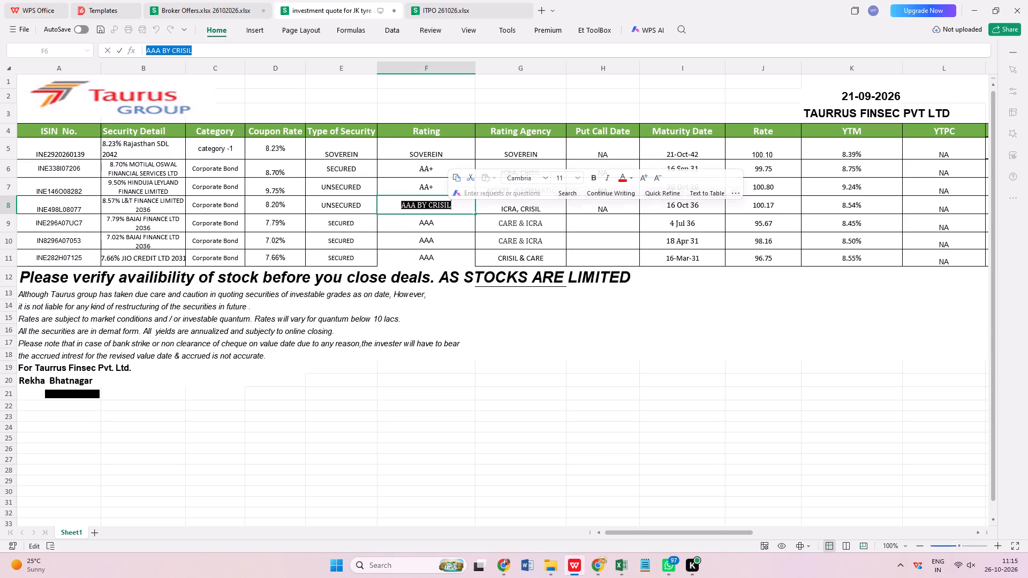
left_click(453, 205)
left_click_drag(453, 205, 420, 203)
key("Delete")
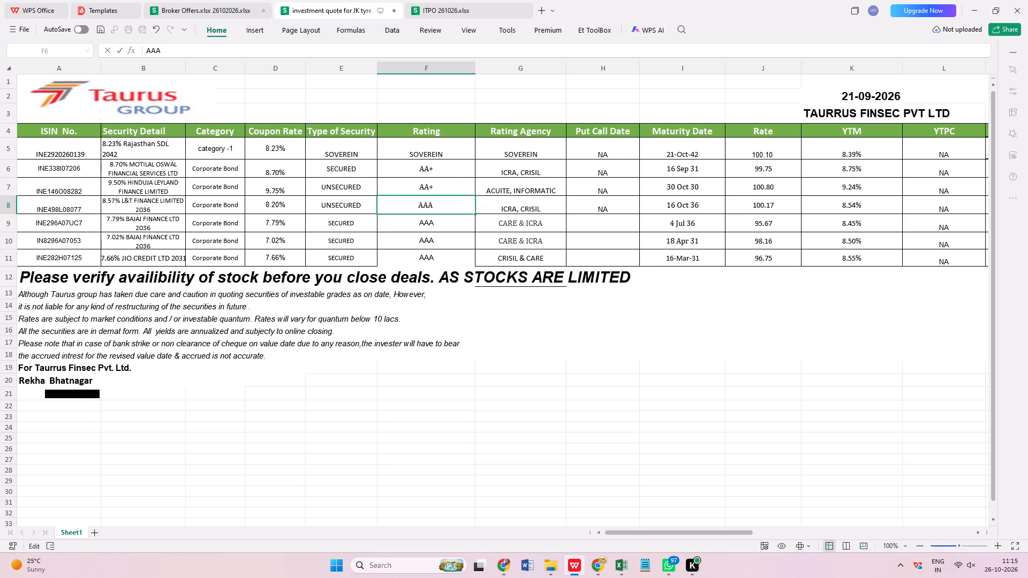
Apply a border to the Jio Credit bond's Rating cell in row 11.
left_click(427, 260)
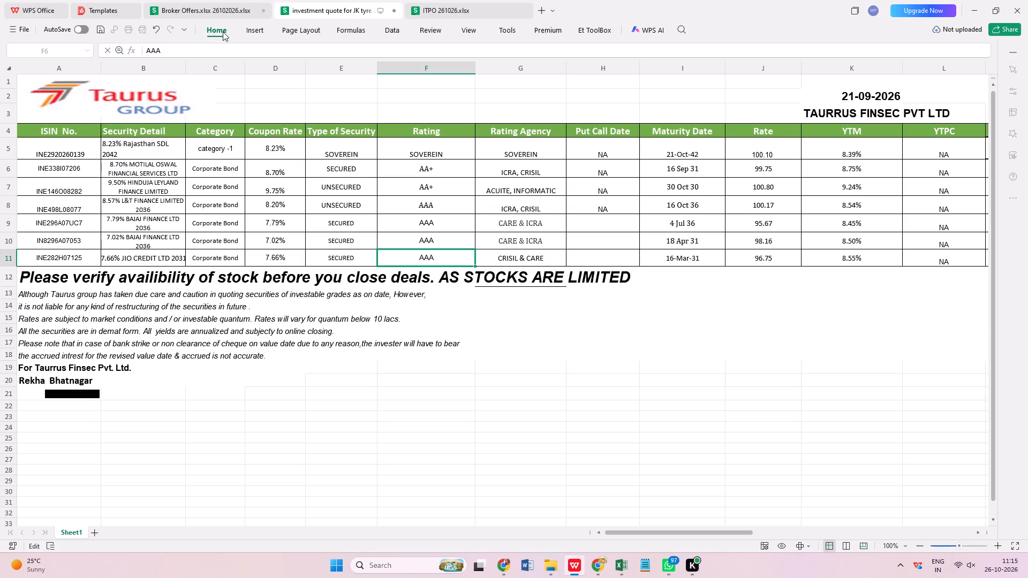
left_click(221, 35)
left_click(258, 29)
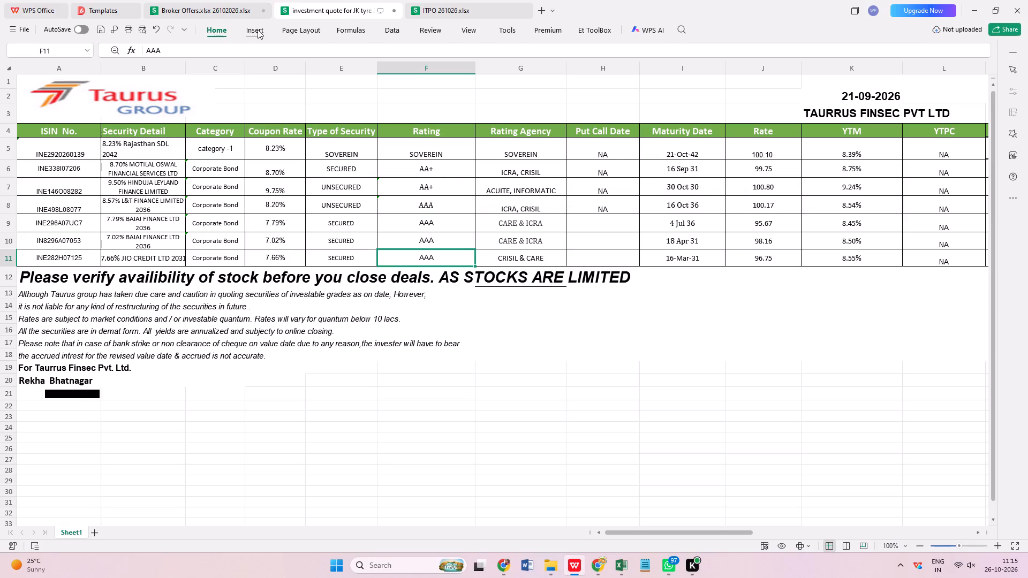
left_click(222, 28)
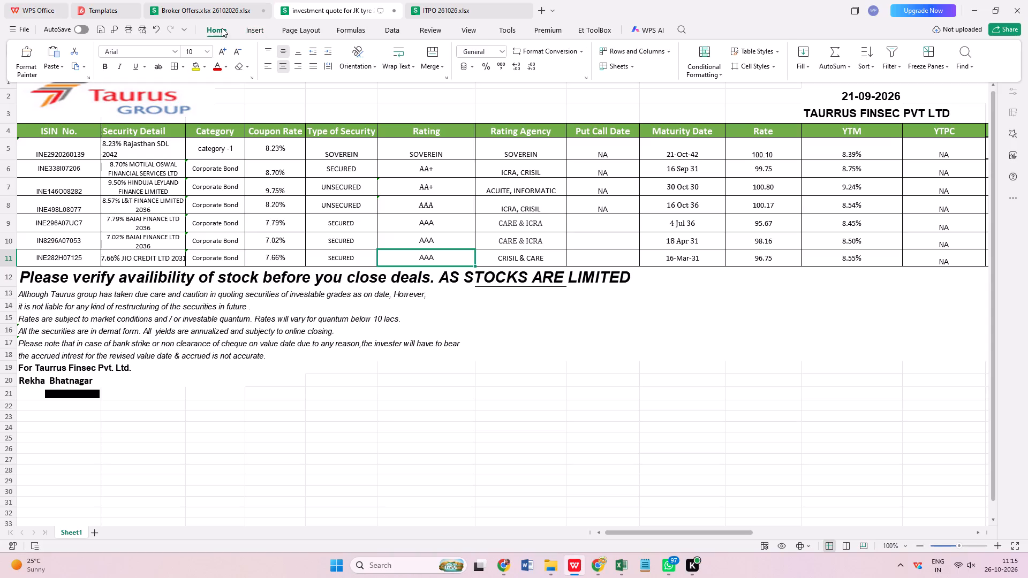
left_click(176, 65)
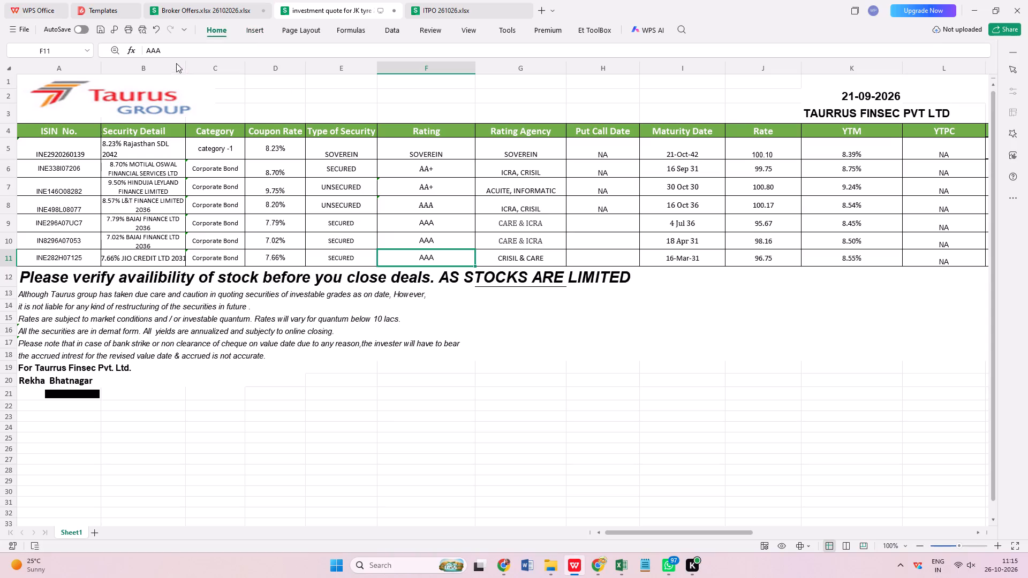
left_click(581, 362)
Fill the NA entry in the quote's Put Call Date column from row 8 down to row 11.
left_click(603, 204)
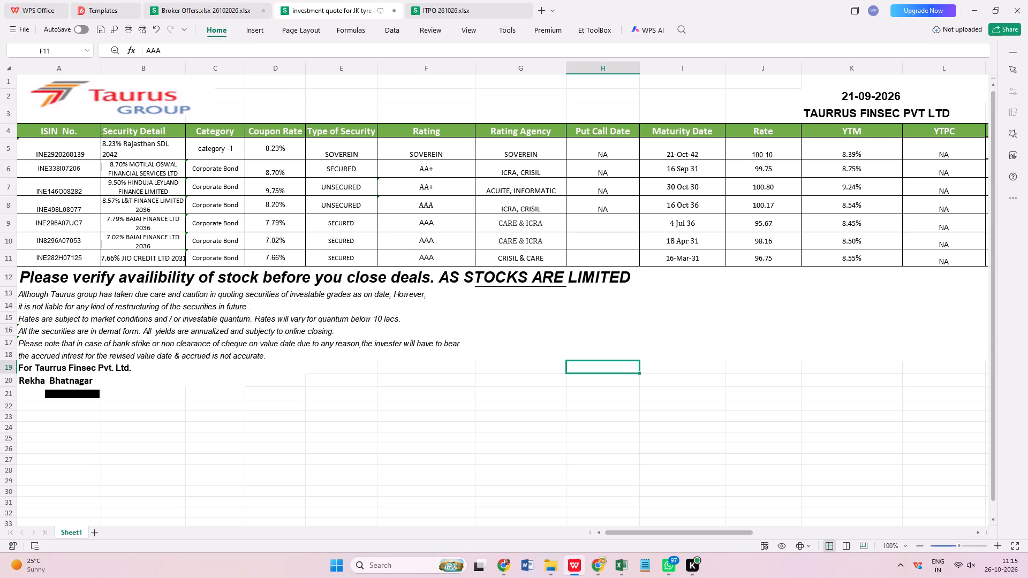
left_click_drag(641, 213, 641, 260)
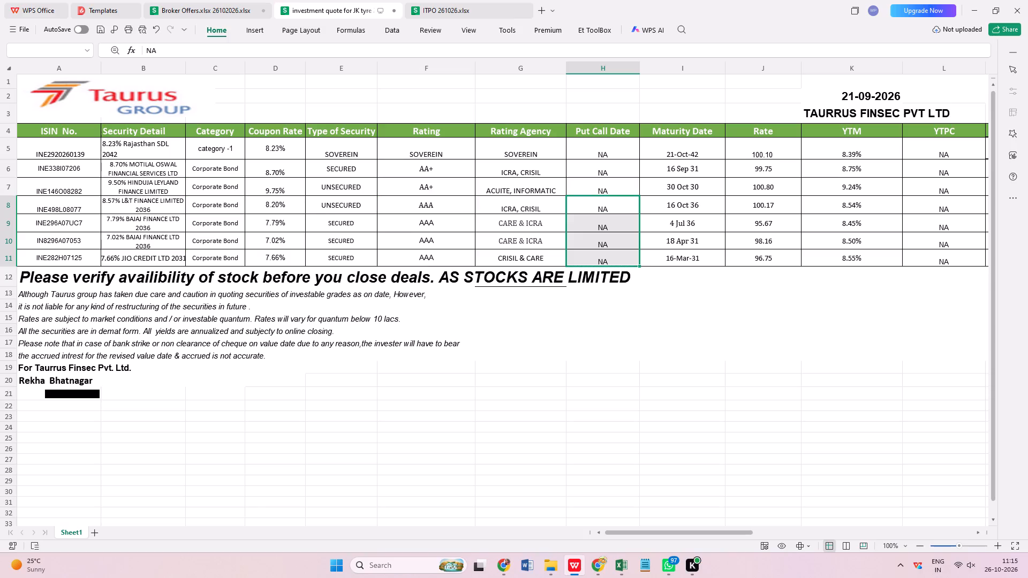
left_click(669, 370)
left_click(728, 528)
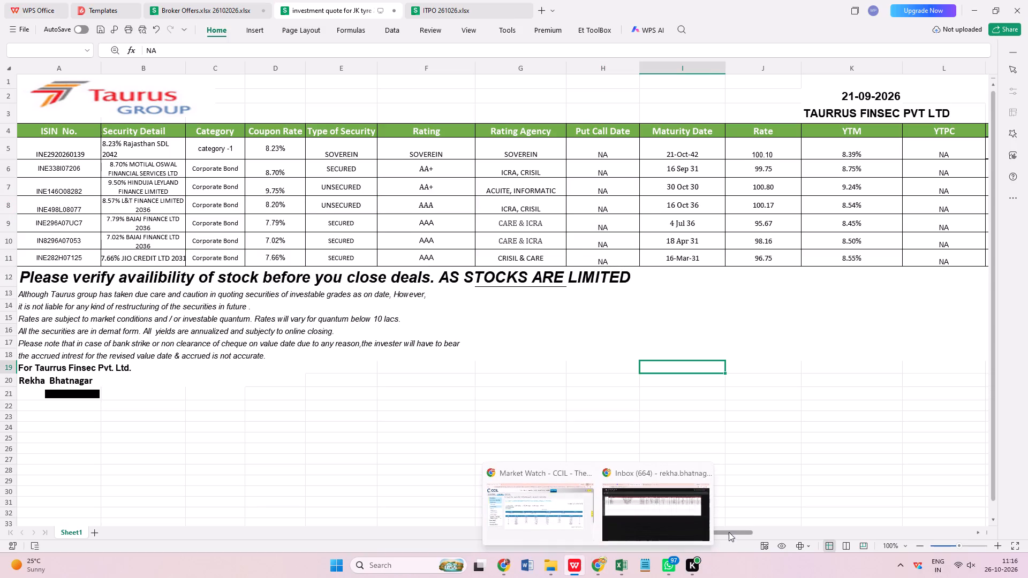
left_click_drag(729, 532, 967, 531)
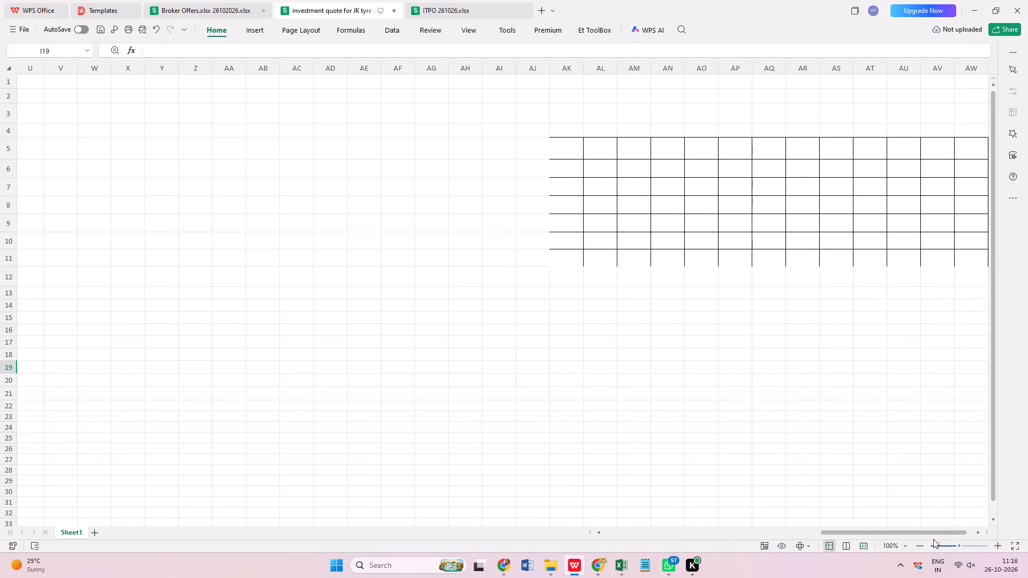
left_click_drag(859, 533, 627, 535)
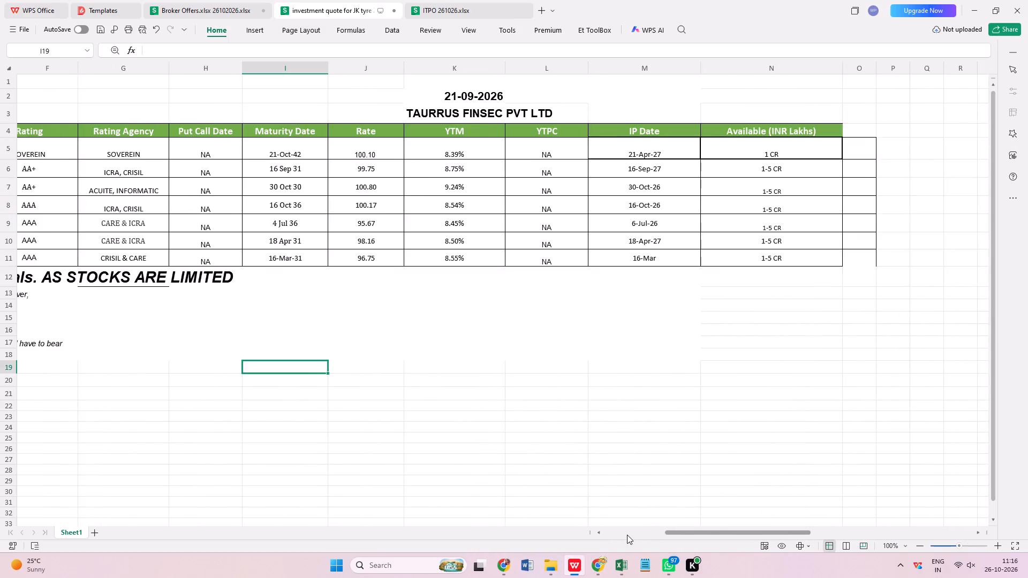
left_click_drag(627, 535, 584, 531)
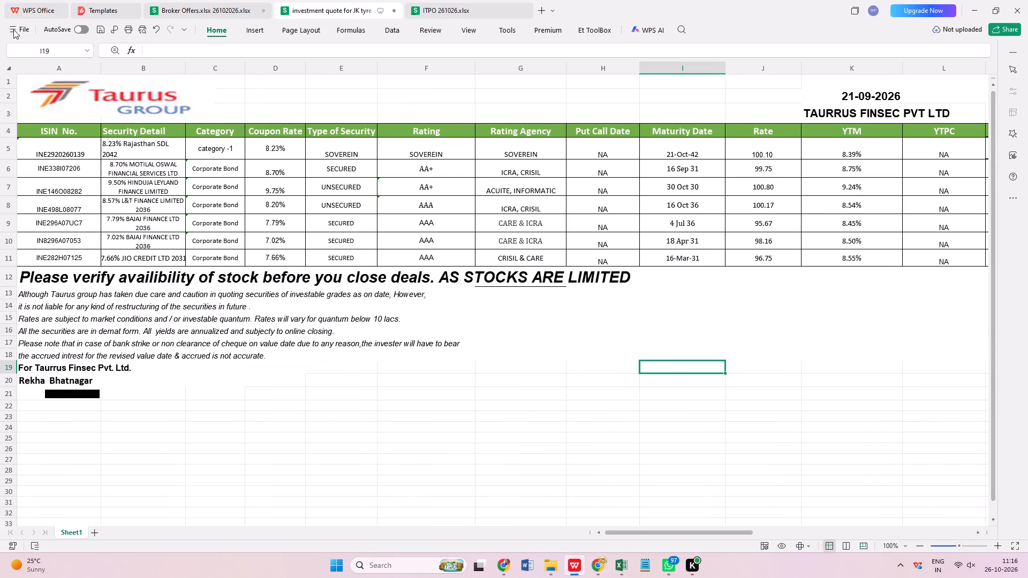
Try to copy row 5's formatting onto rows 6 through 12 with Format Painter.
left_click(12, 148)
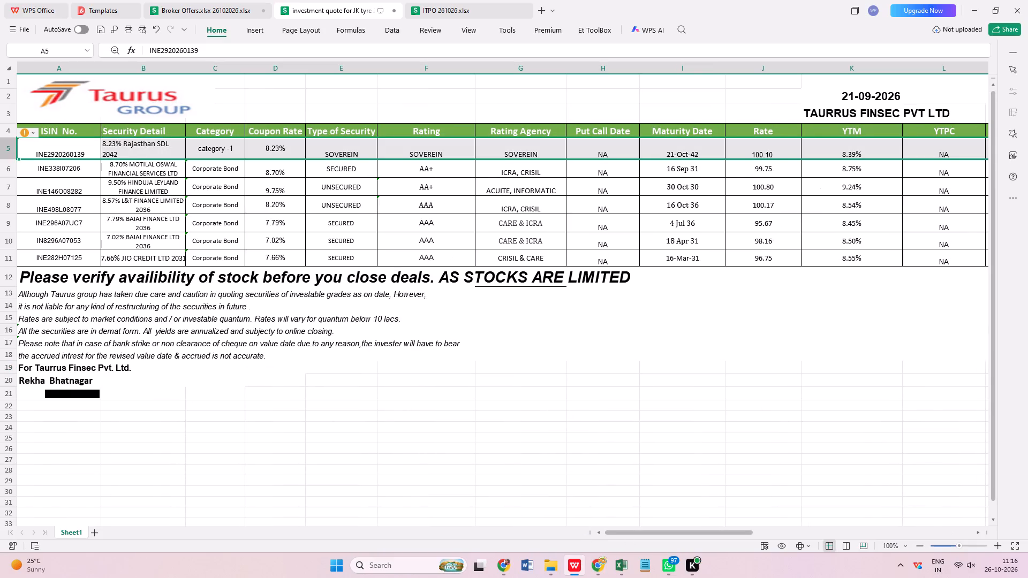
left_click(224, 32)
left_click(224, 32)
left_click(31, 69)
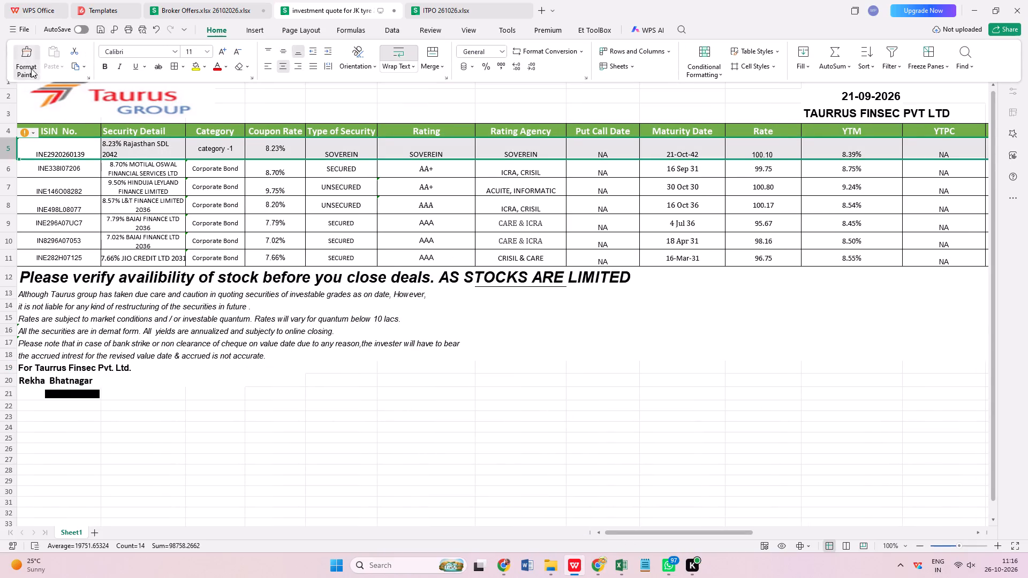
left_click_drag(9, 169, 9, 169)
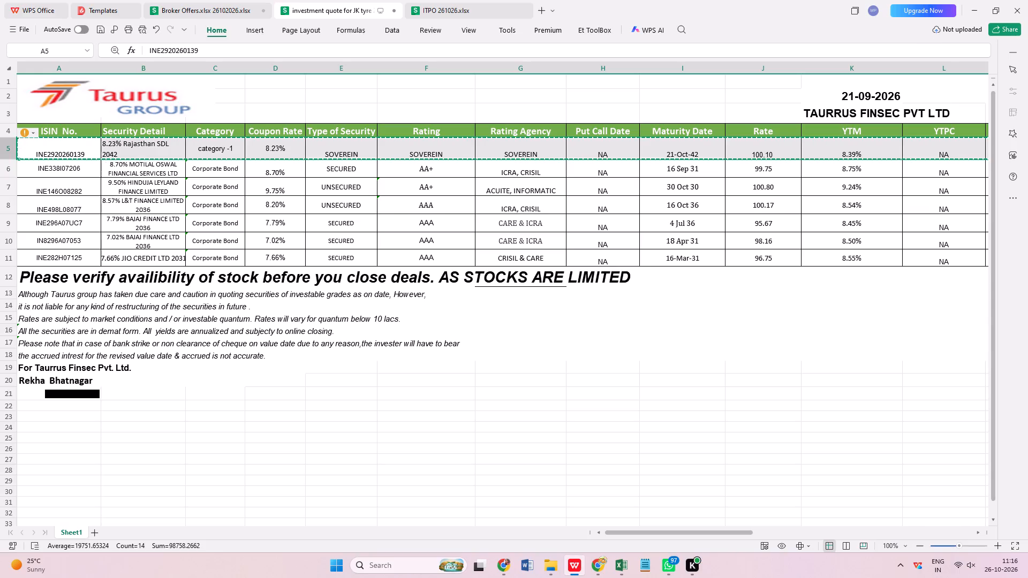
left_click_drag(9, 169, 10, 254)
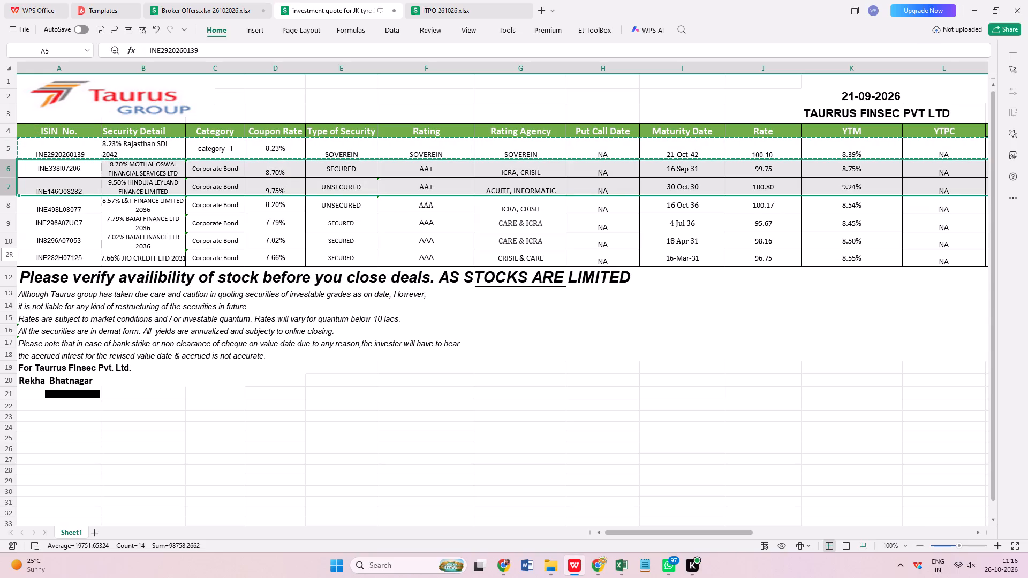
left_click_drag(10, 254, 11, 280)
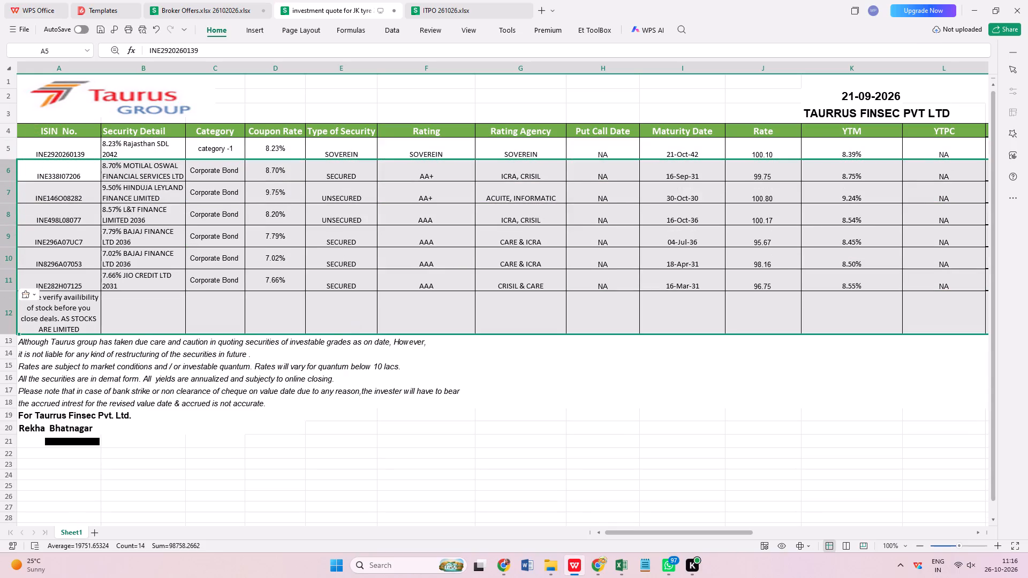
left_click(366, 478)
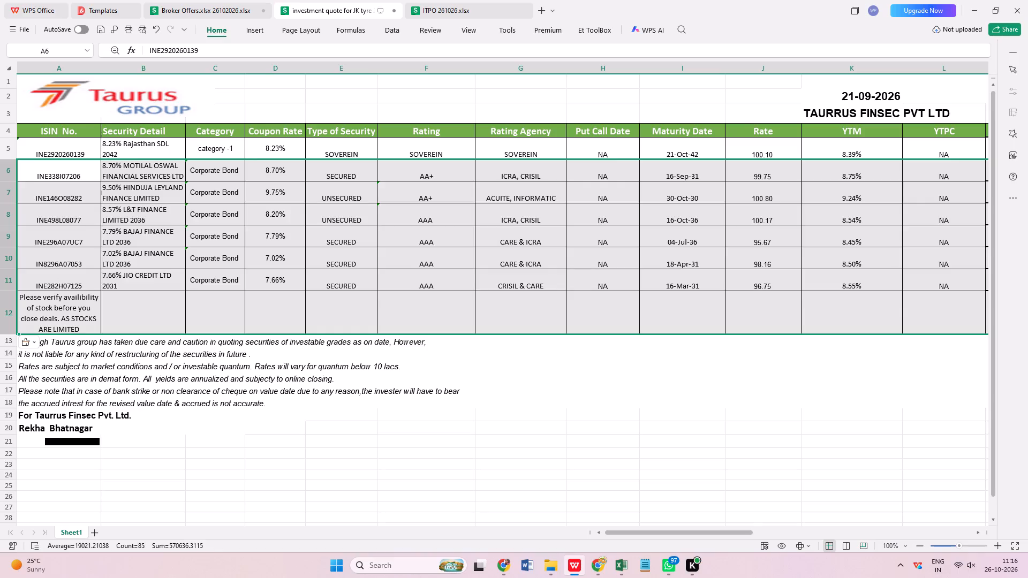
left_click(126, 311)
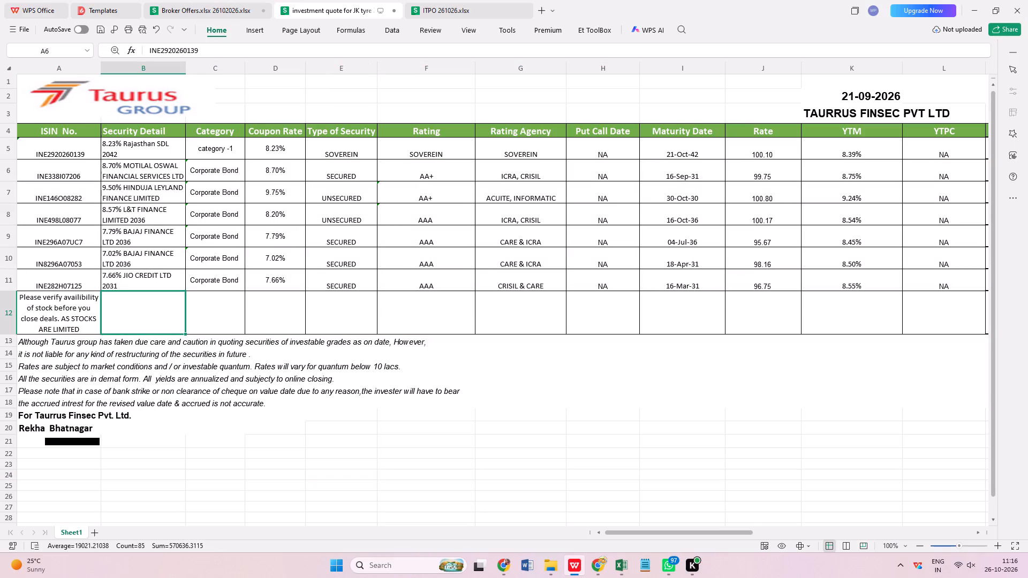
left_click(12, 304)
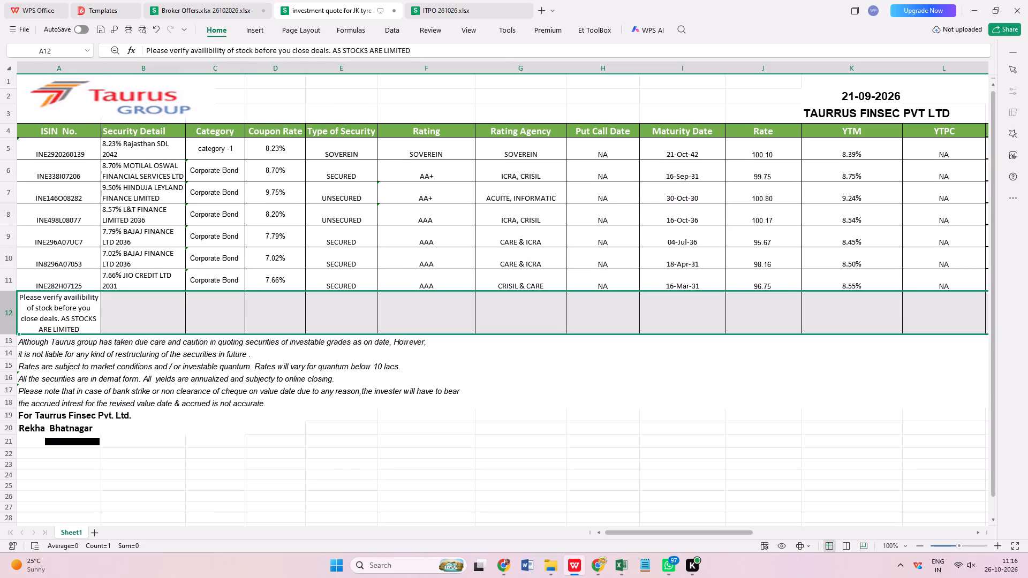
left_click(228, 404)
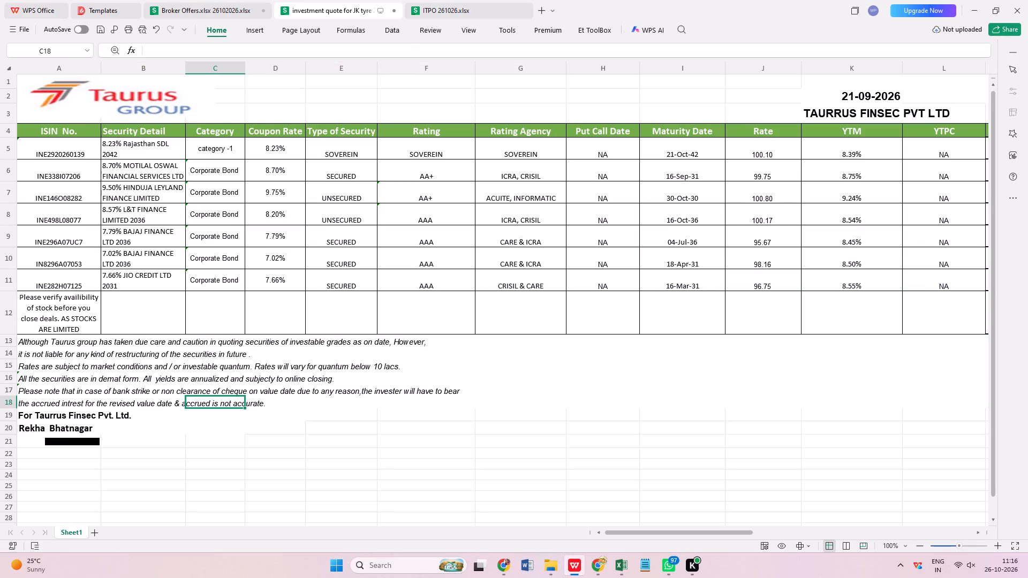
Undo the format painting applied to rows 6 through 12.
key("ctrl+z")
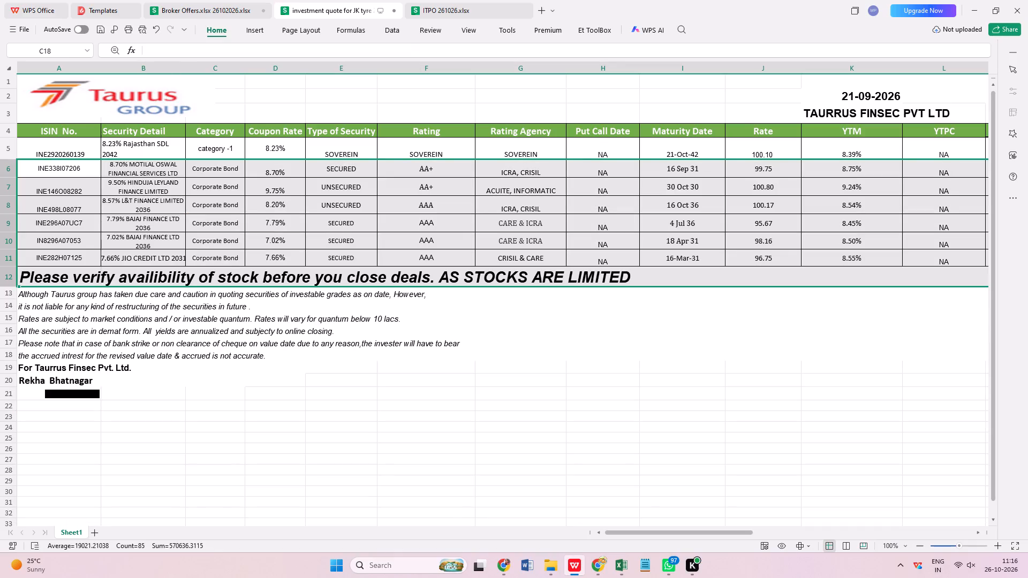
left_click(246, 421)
Copy the formatting of the Rajasthan SDL row 5 onto bond rows 6 through 11 with Format Painter.
left_click(11, 149)
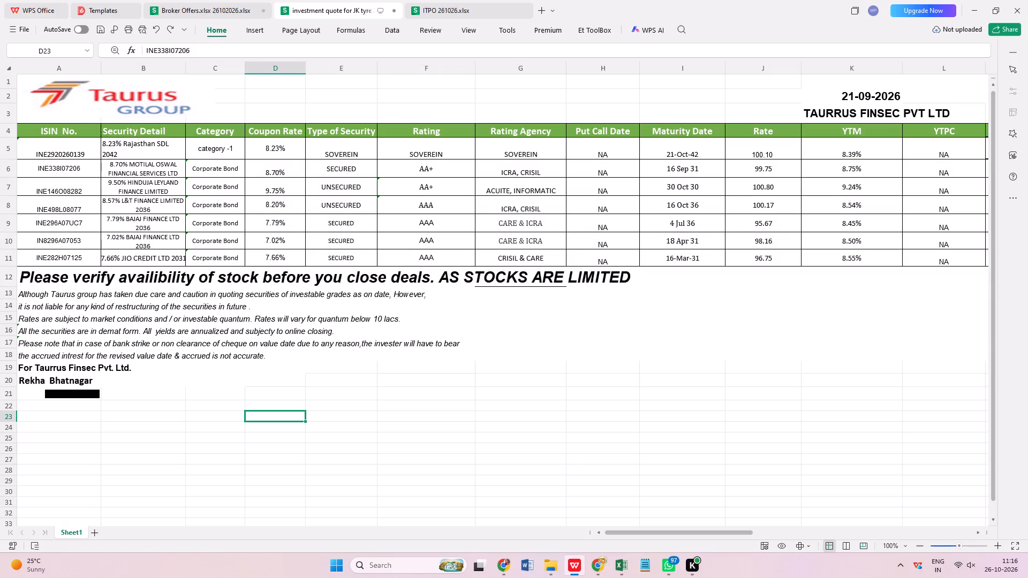
left_click(213, 29)
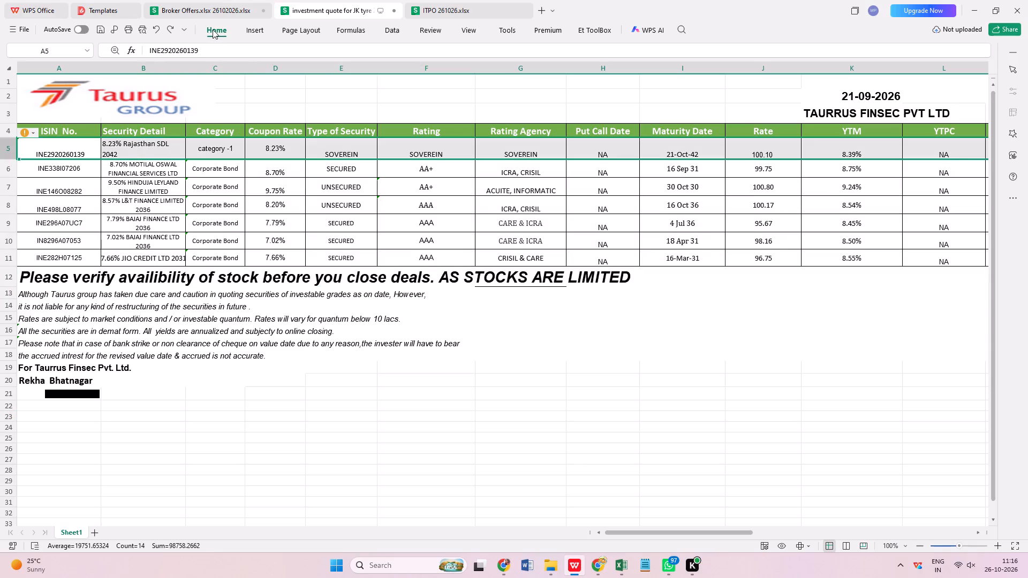
left_click(18, 62)
left_click_drag(7, 168, 16, 236)
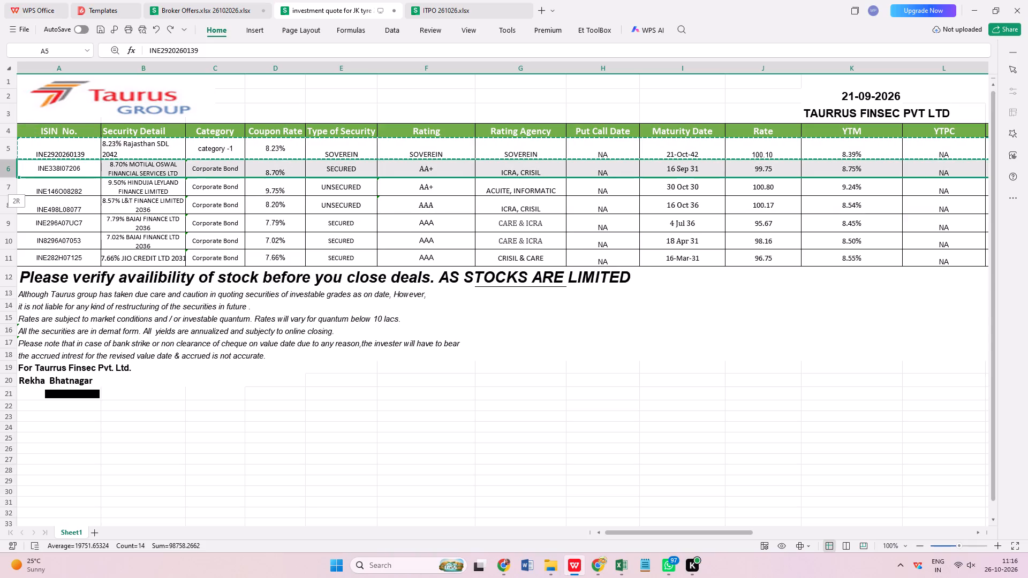
left_click_drag(16, 236, 24, 254)
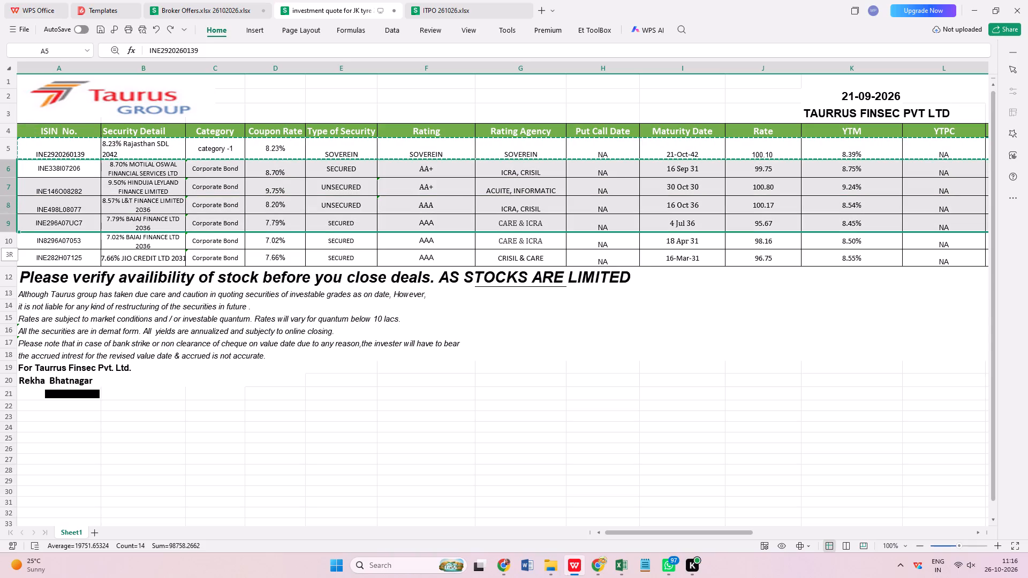
left_click_drag(24, 254, 26, 257)
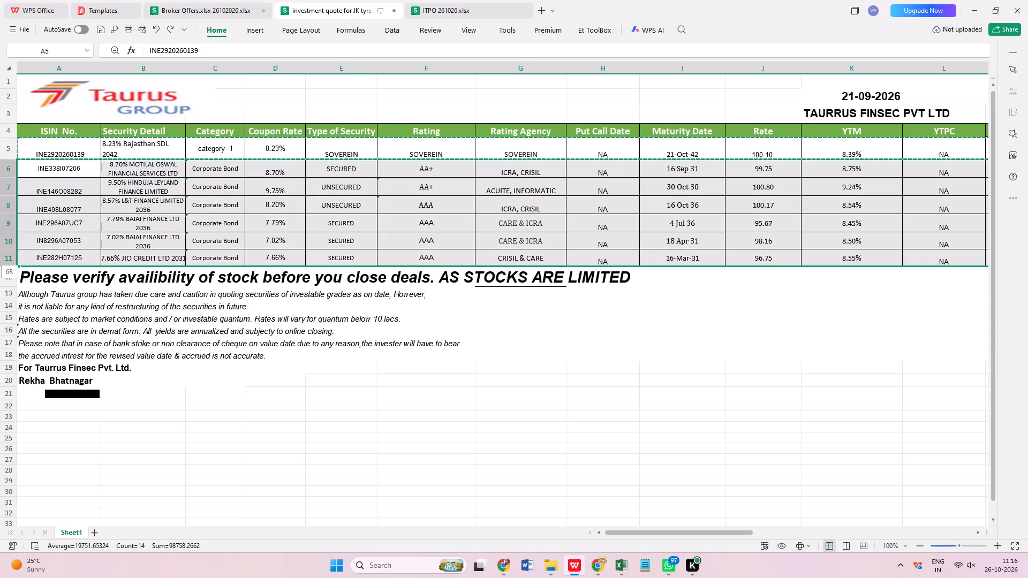
left_click(455, 457)
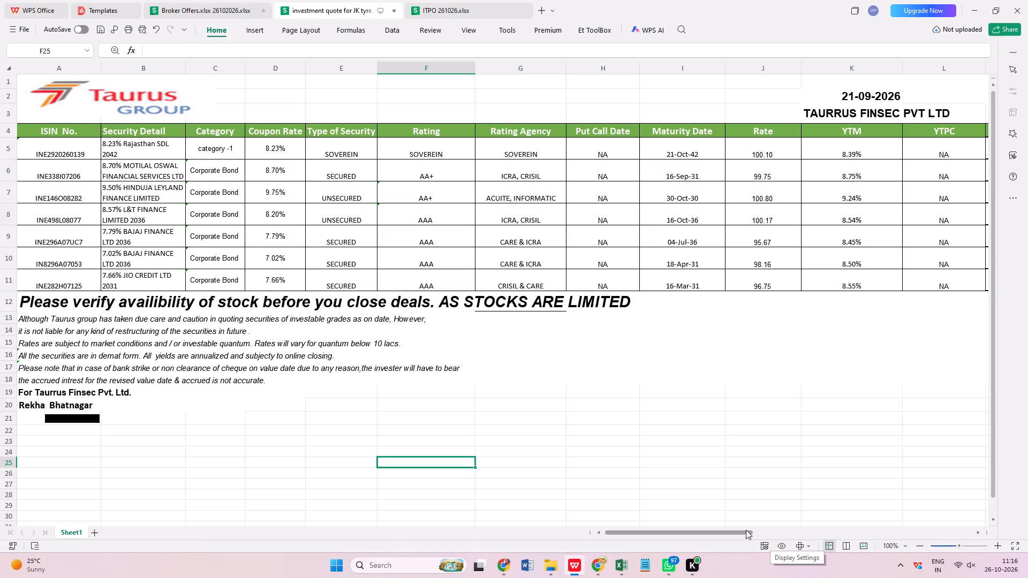
Using the 8.23% RAJ SGS entry in ITPO 261026, set the Rajasthan SDL's Rate to 100.15 and YTM to 8.38% in the quote's row 5.
left_click(483, 7)
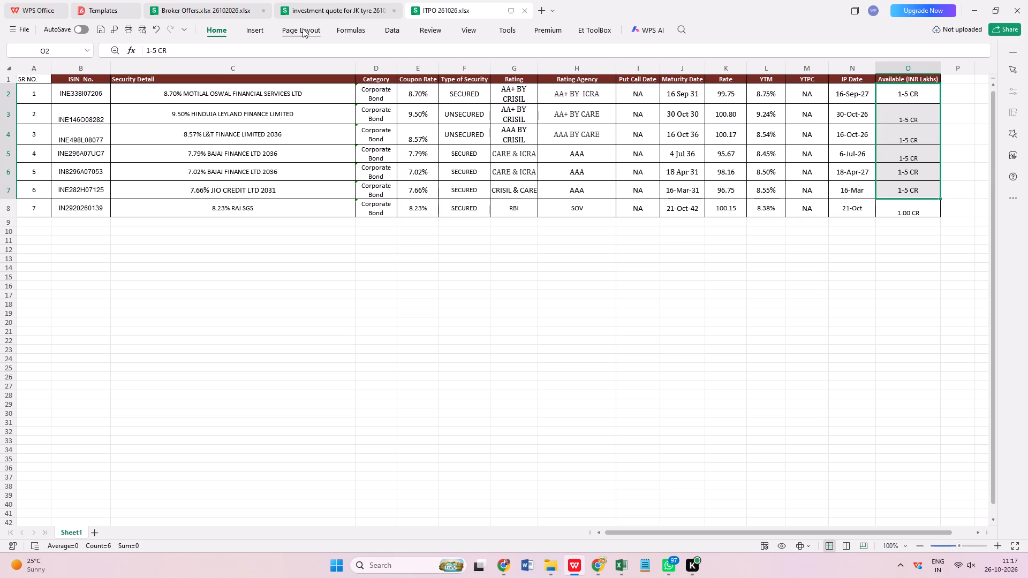
left_click(329, 7)
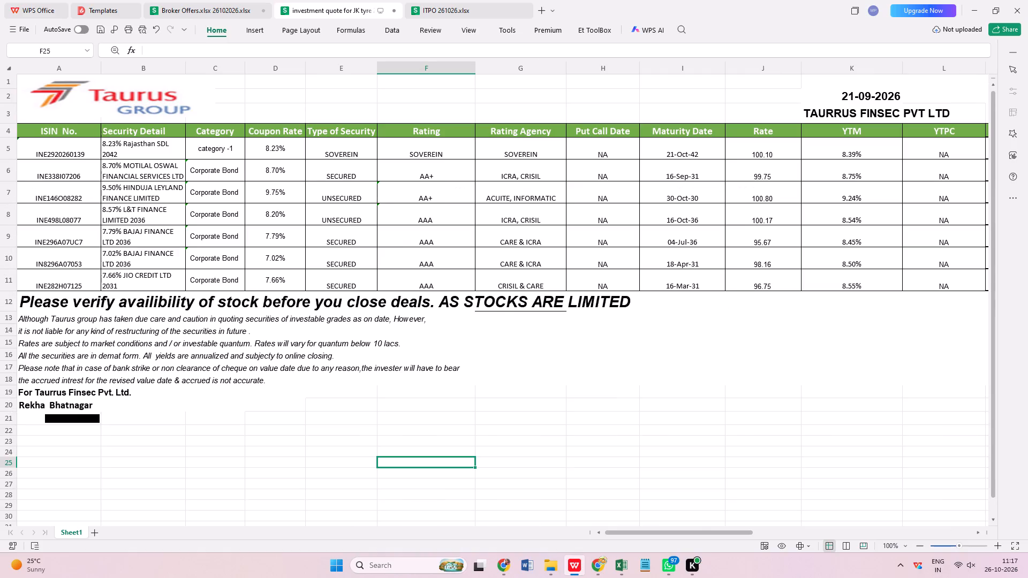
left_click(780, 148)
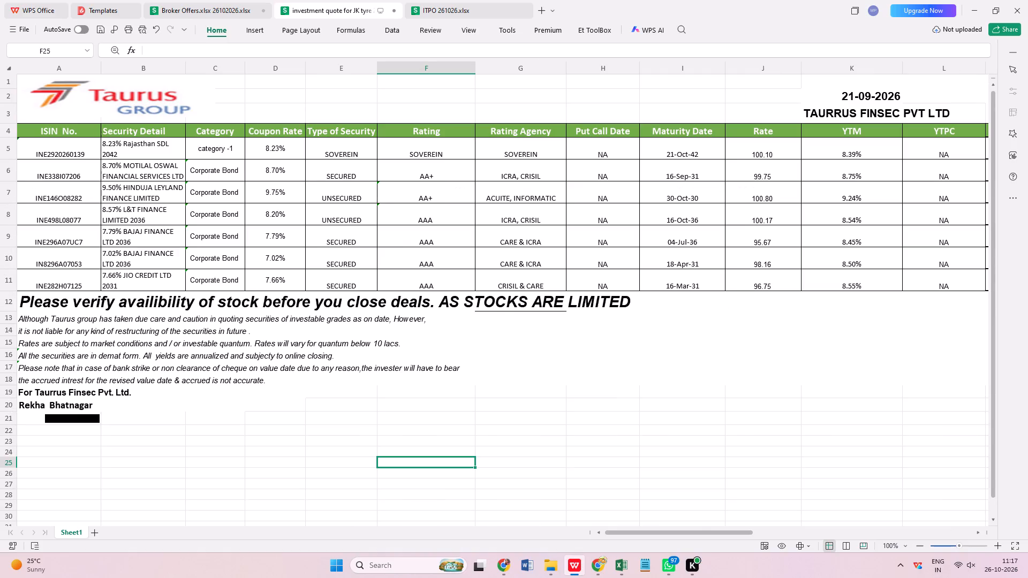
double_click(779, 153)
left_click(774, 153)
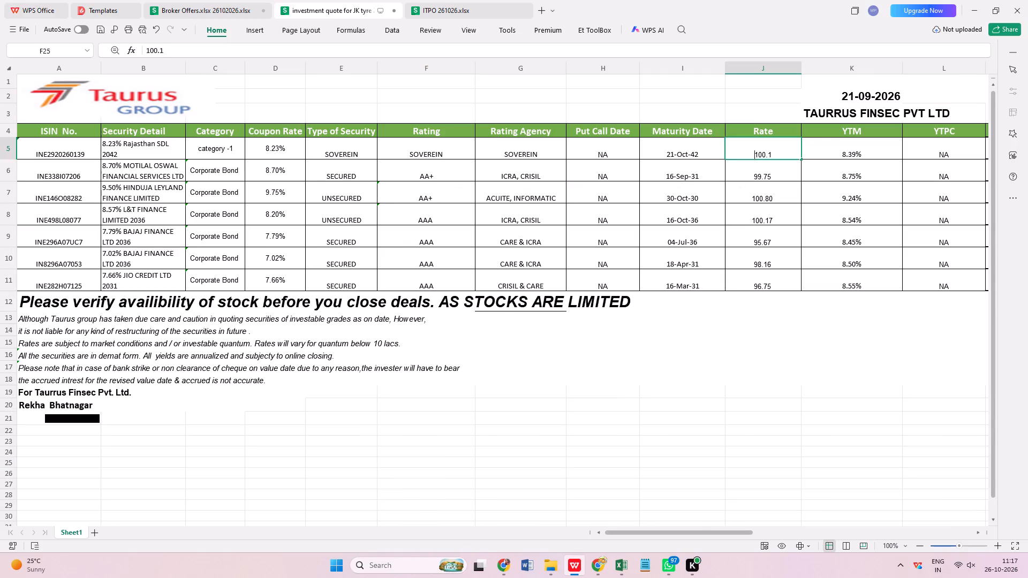
left_click(773, 153)
left_click(773, 154)
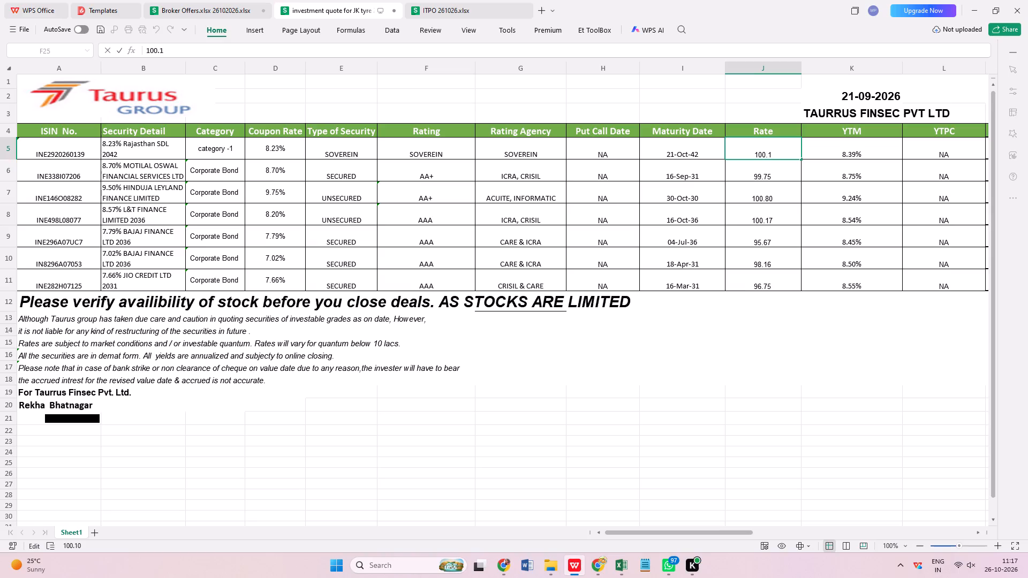
key("5")
key("Right")
left_click(849, 148)
type("8.38")
key("Return")
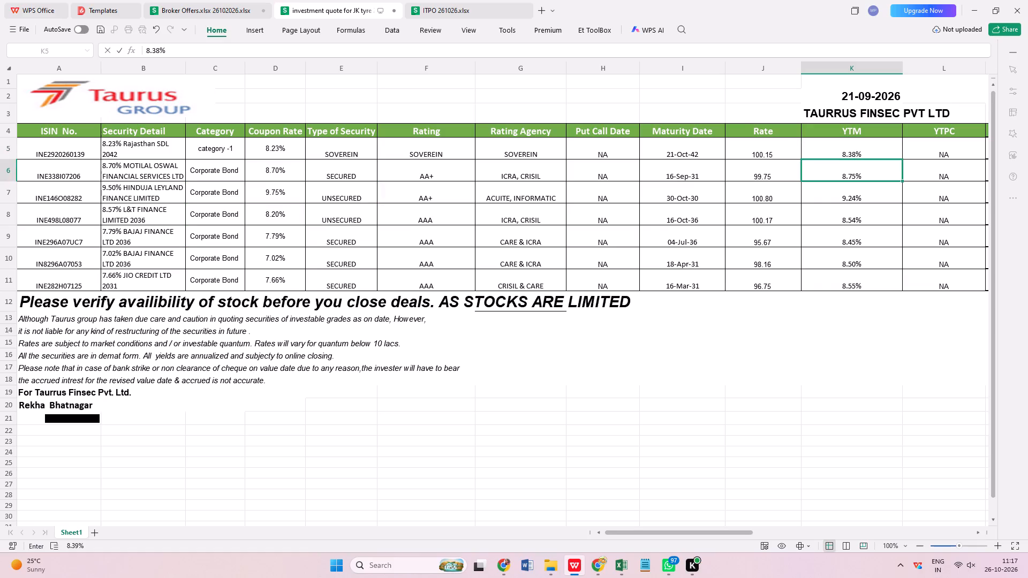
Save the JK tyre investment quote workbook.
left_click(29, 31)
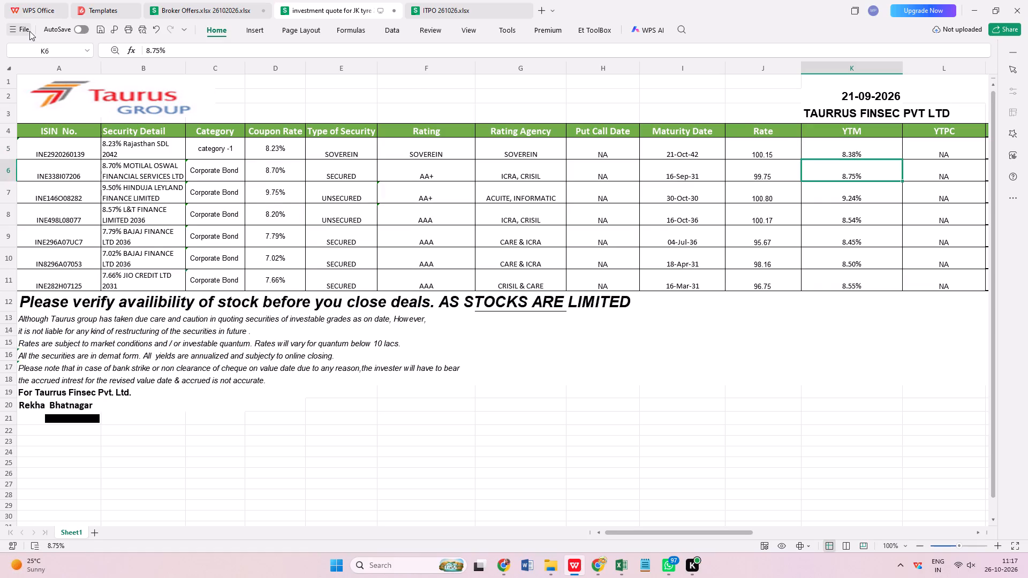
left_click(35, 95)
Apply a left border to the whole of column O, beside the Available (INR Lakhs) column.
left_click_drag(749, 530, 836, 530)
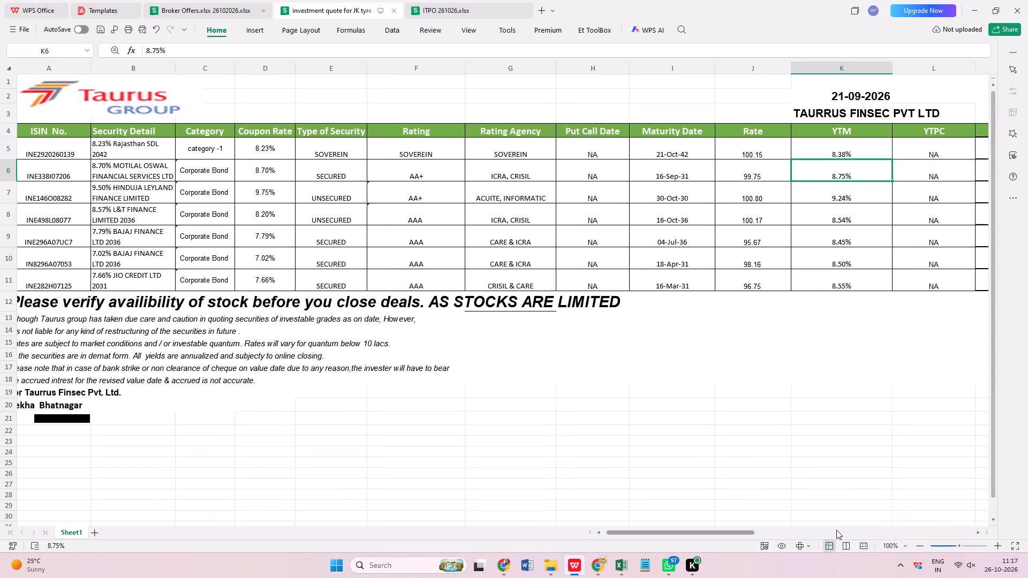
left_click_drag(836, 530, 940, 524)
left_click_drag(917, 533, 776, 532)
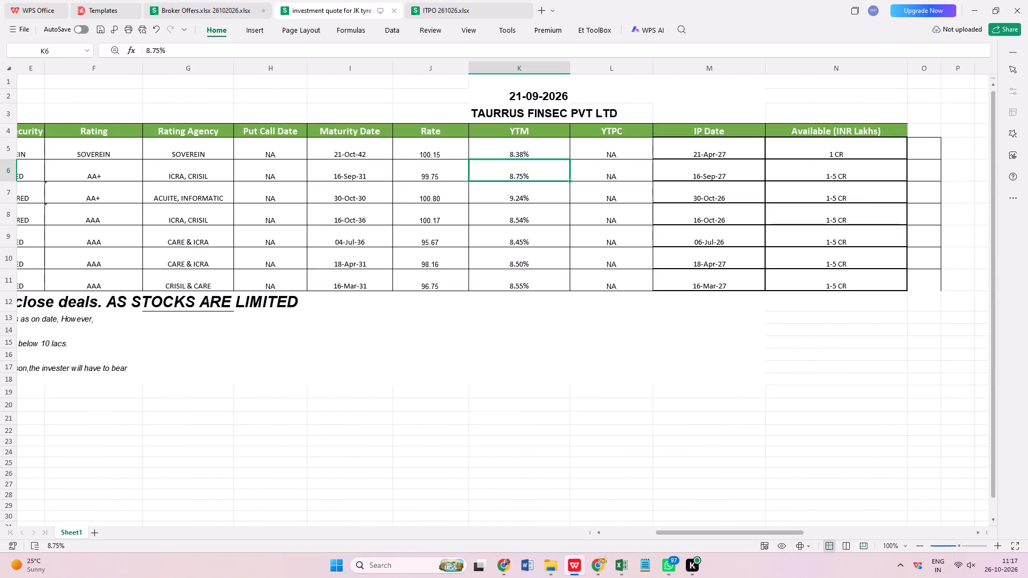
left_click(931, 65)
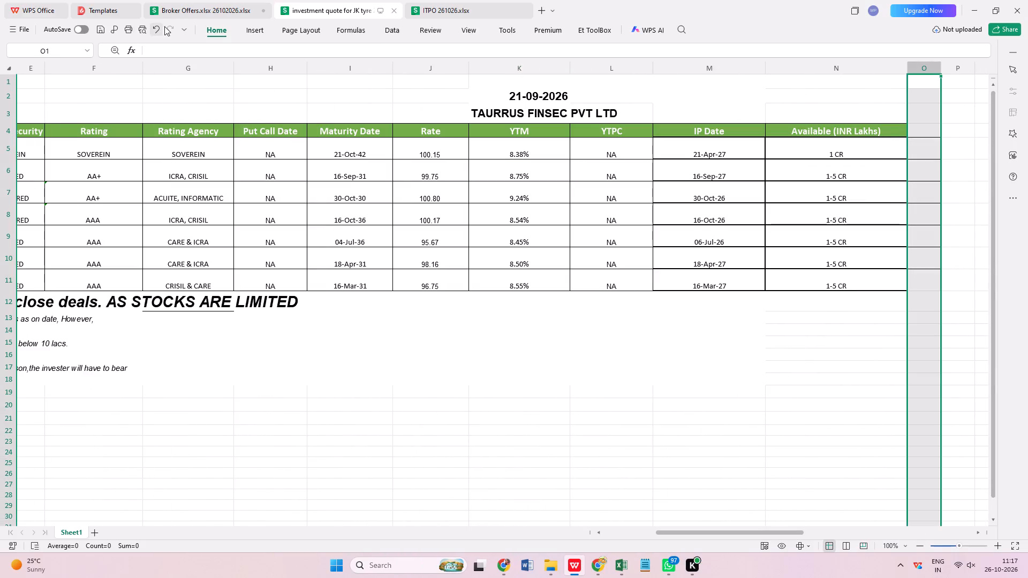
left_click(222, 30)
left_click(222, 29)
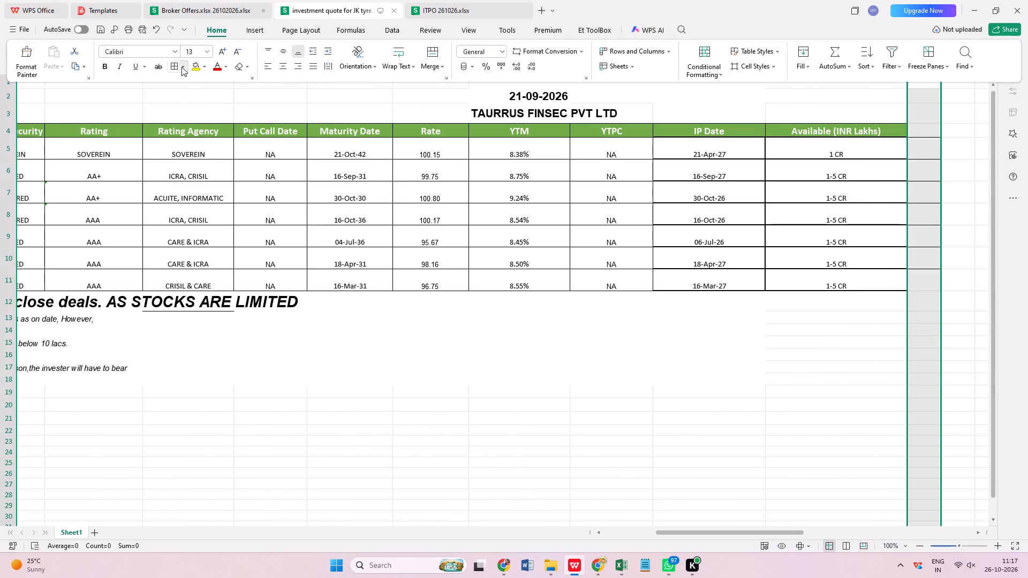
left_click(182, 67)
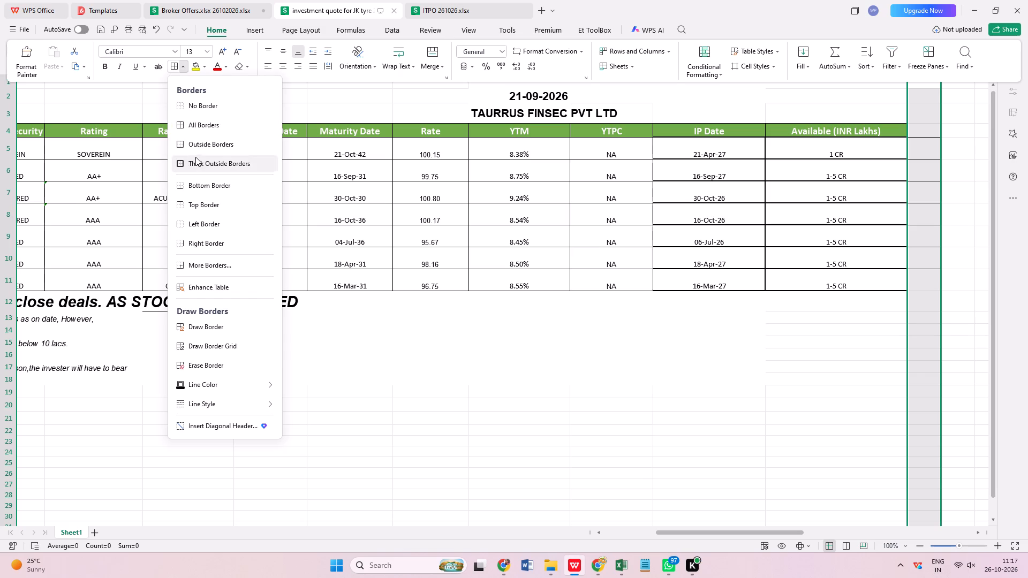
left_click(193, 222)
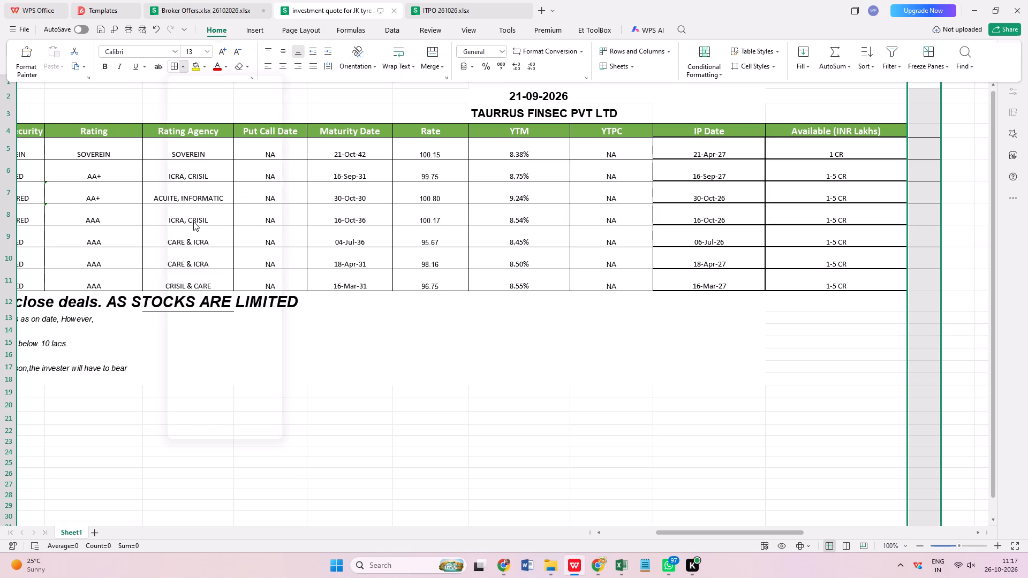
left_click(808, 397)
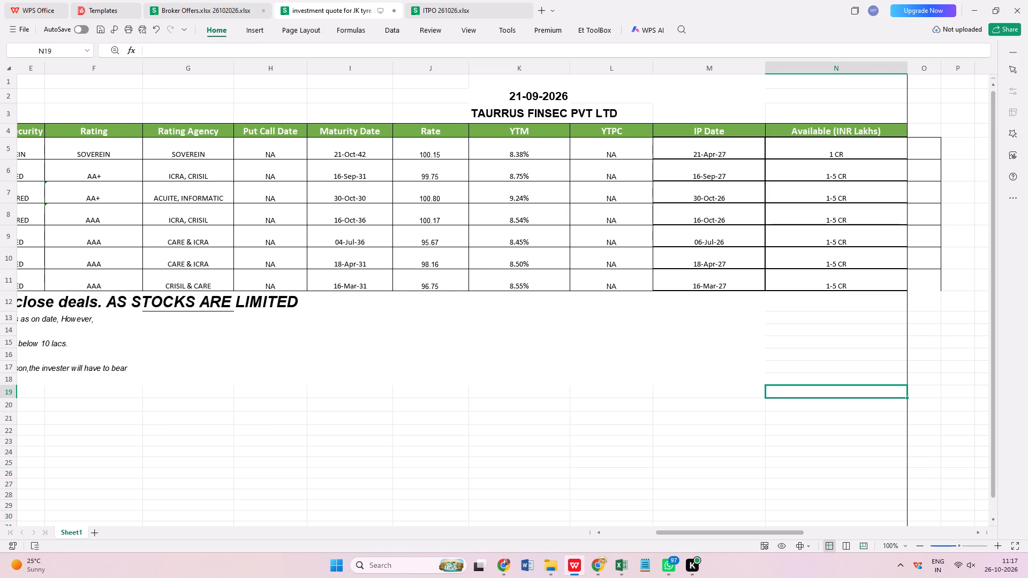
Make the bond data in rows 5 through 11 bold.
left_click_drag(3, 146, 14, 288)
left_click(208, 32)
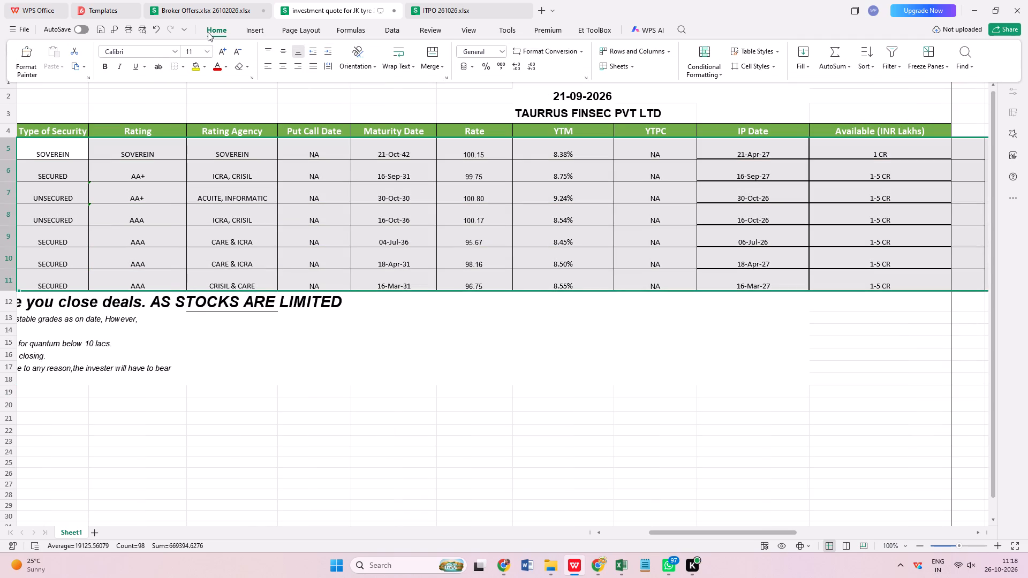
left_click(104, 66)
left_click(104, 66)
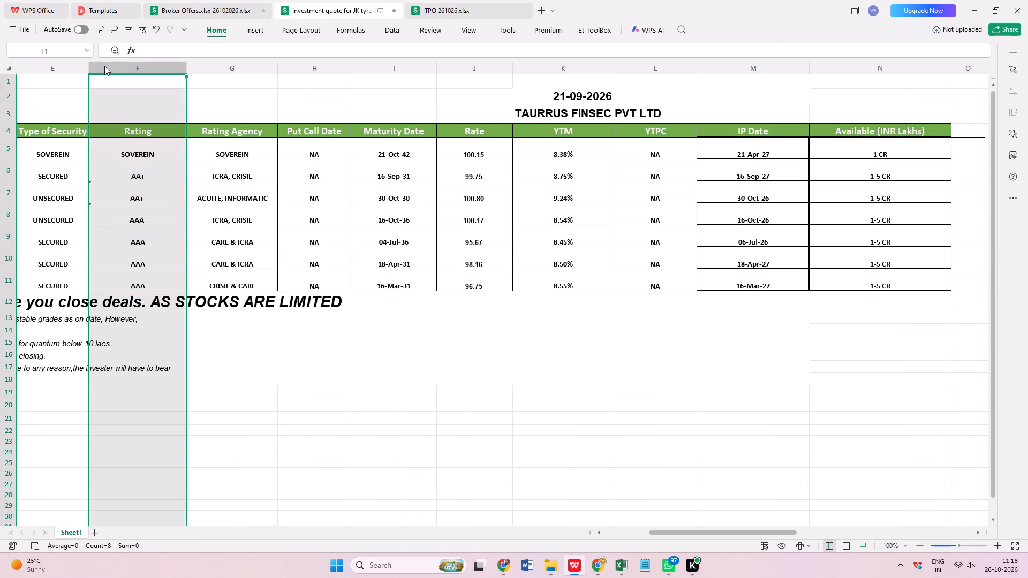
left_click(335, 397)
Remove bold from the header row 4 together with bond rows 5 through 11.
left_click_drag(9, 132, 8, 286)
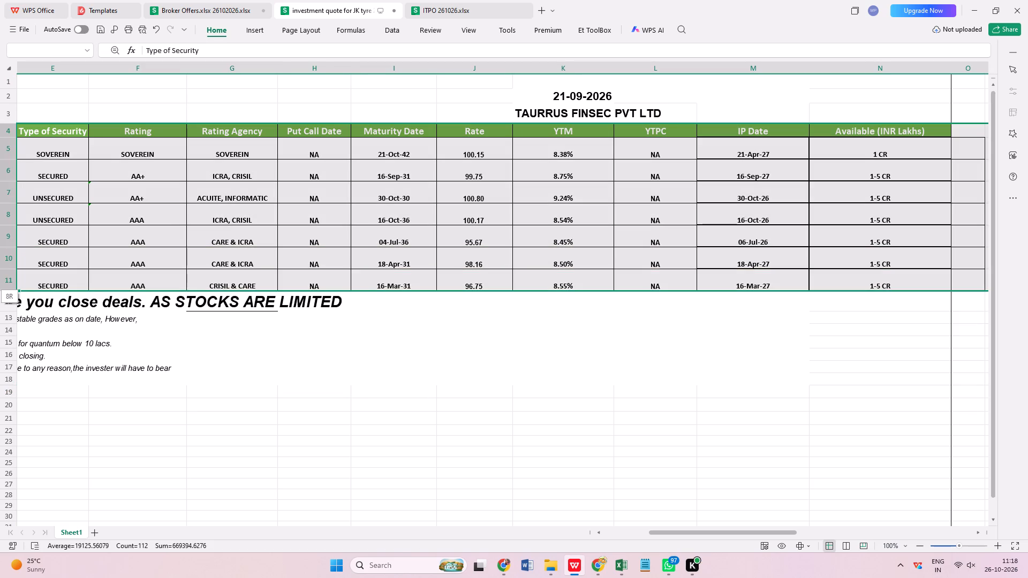
left_click_drag(8, 286, 9, 286)
left_click(220, 31)
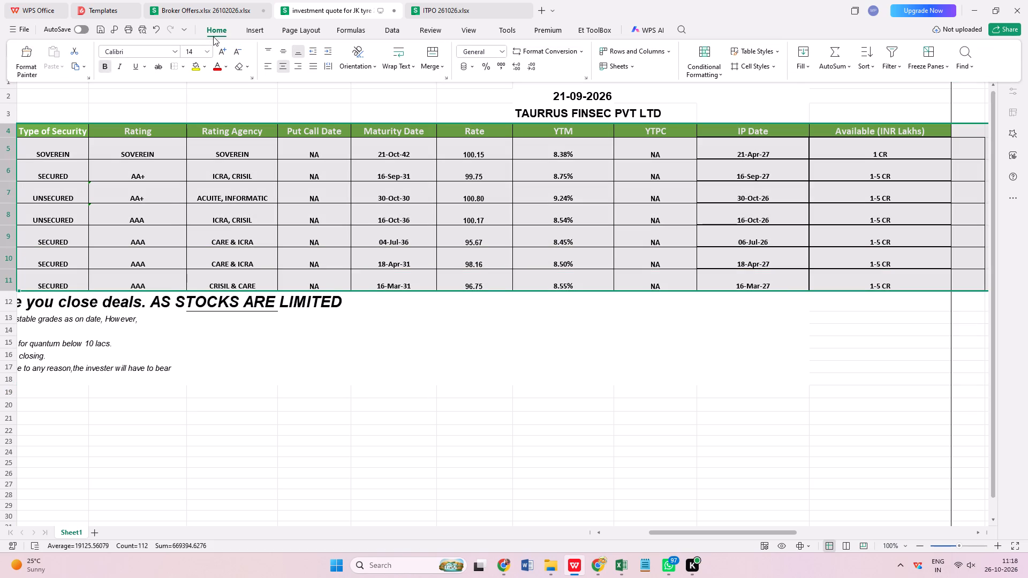
left_click(104, 66)
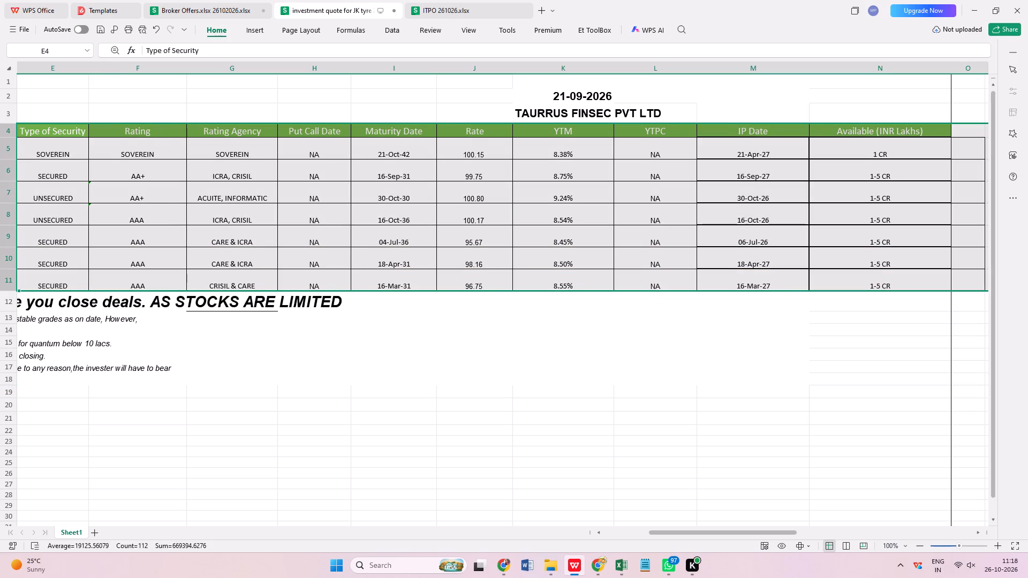
Apply All Borders to the header and bond rows 4 through 11.
left_click(221, 32)
left_click(181, 65)
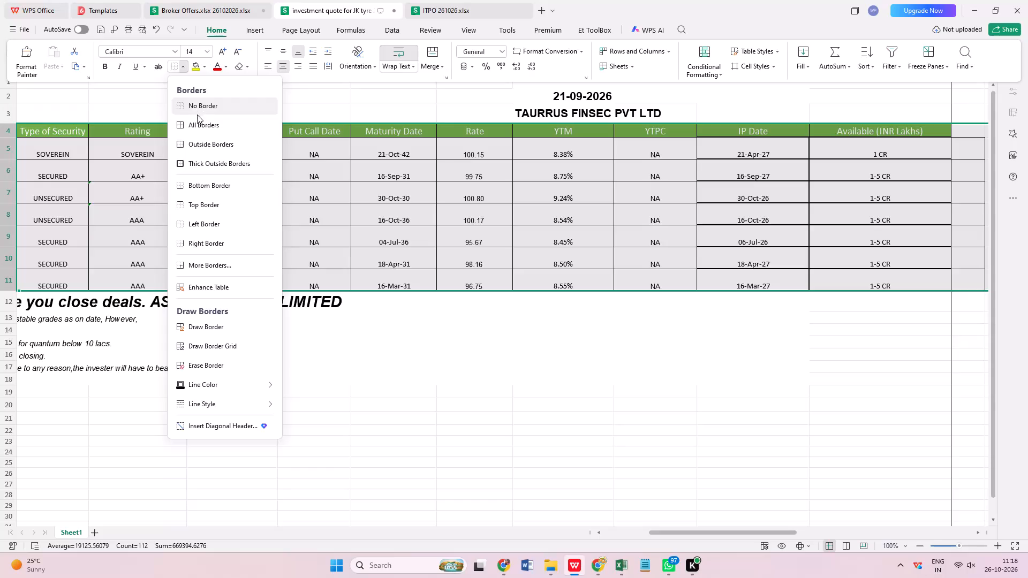
left_click(200, 125)
left_click(699, 334)
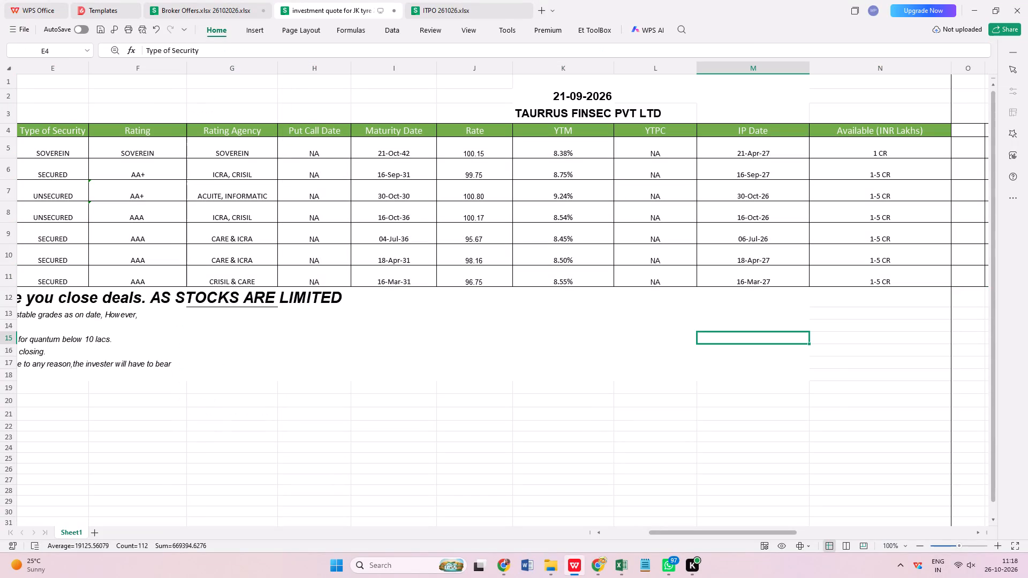
Save the JK tyre investment quote workbook with the updated formatting.
left_click_drag(663, 530, 662, 530)
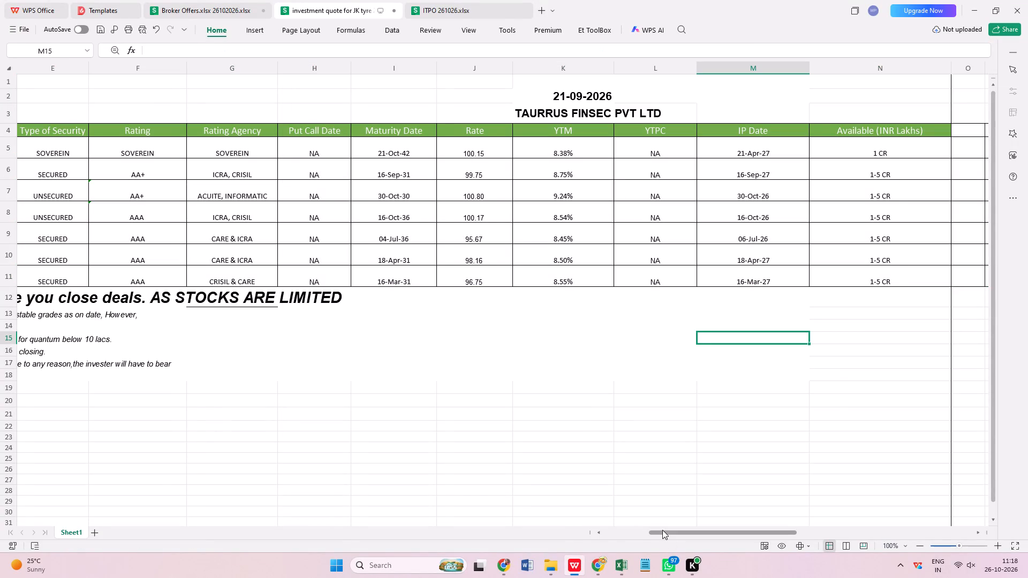
left_click_drag(662, 530, 581, 527)
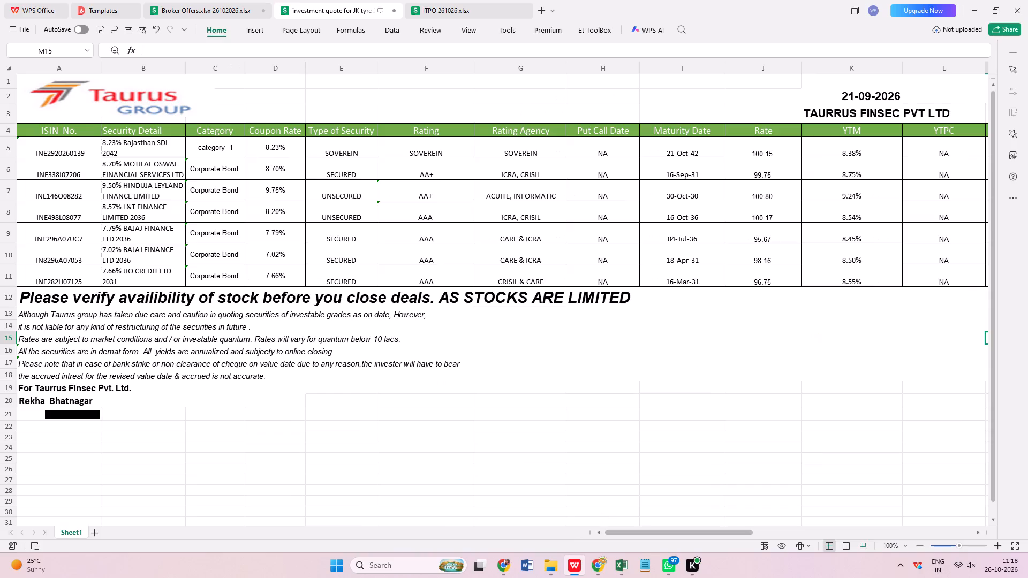
scroll(180, 215, "down", 1)
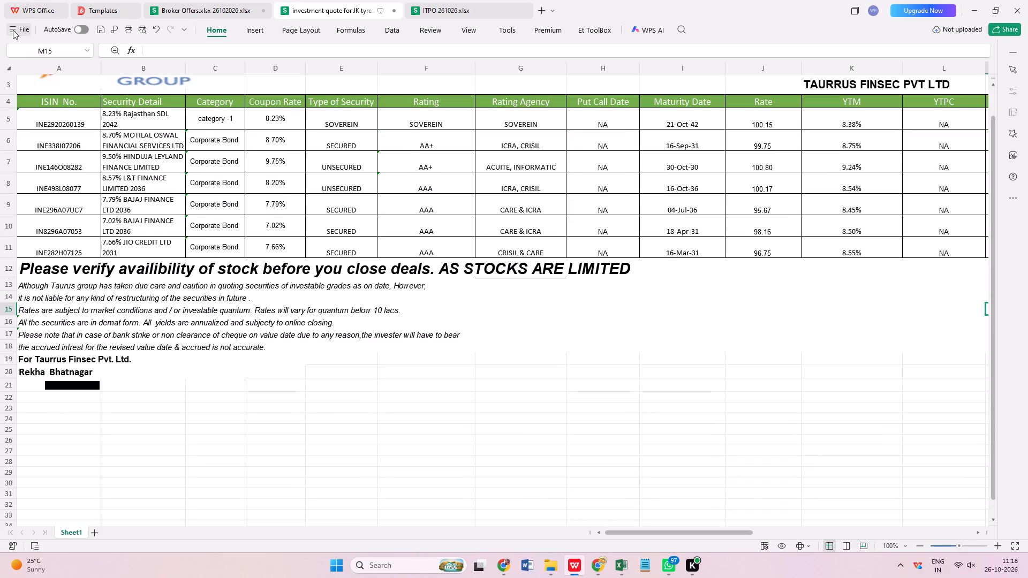
left_click(13, 30)
left_click(32, 102)
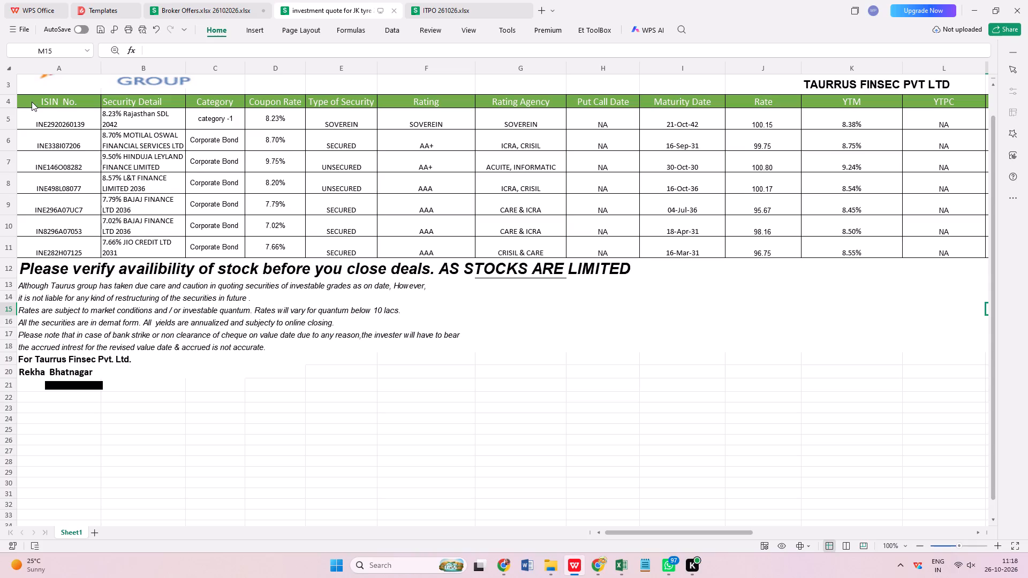
left_click(24, 32)
left_click(33, 102)
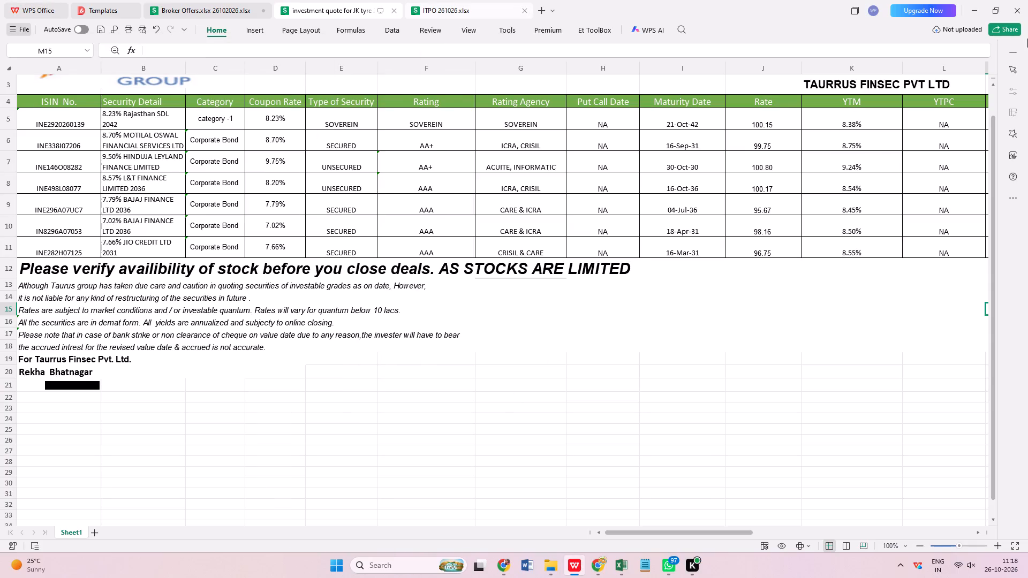
Set the quote date in cell K2 to 26/10/2026.
scroll(426, 285, "up", 2)
scroll(426, 285, "down", 1)
scroll(426, 285, "up", 9)
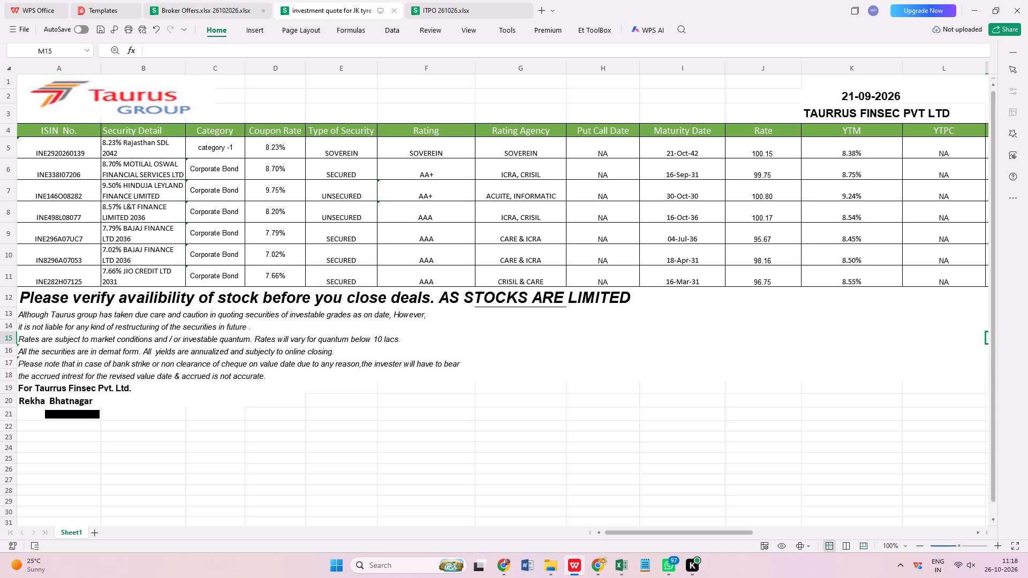
left_click(873, 94)
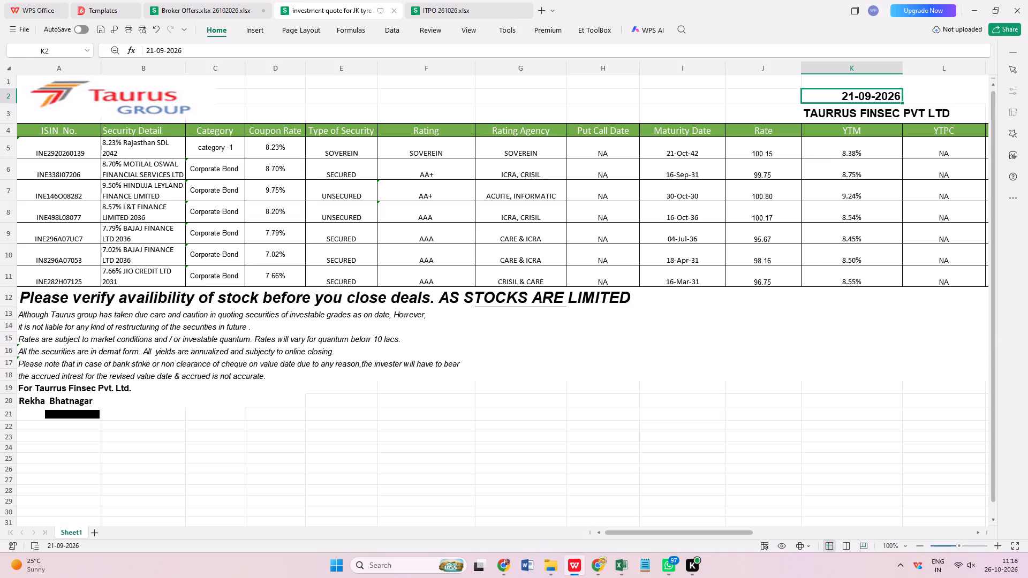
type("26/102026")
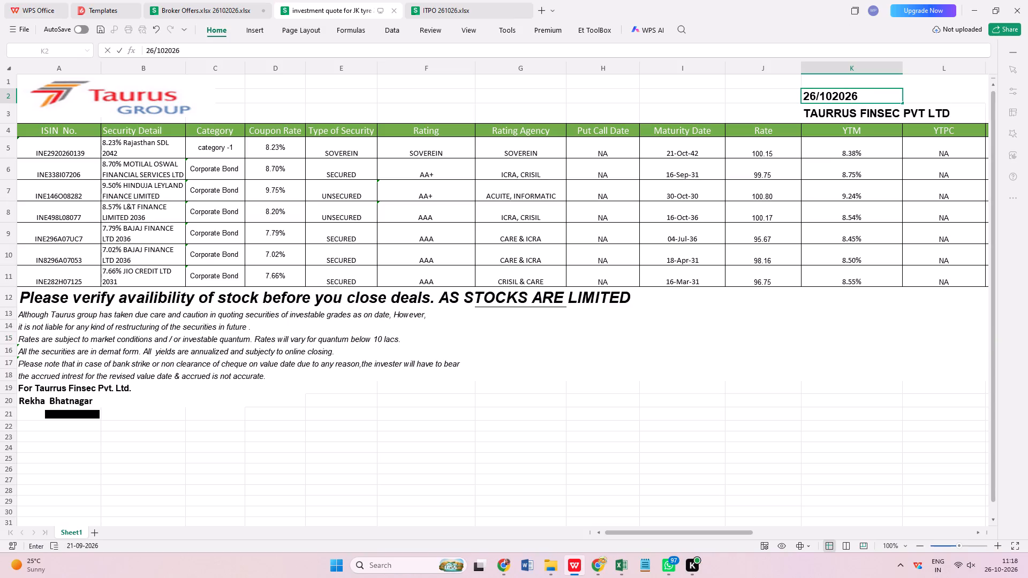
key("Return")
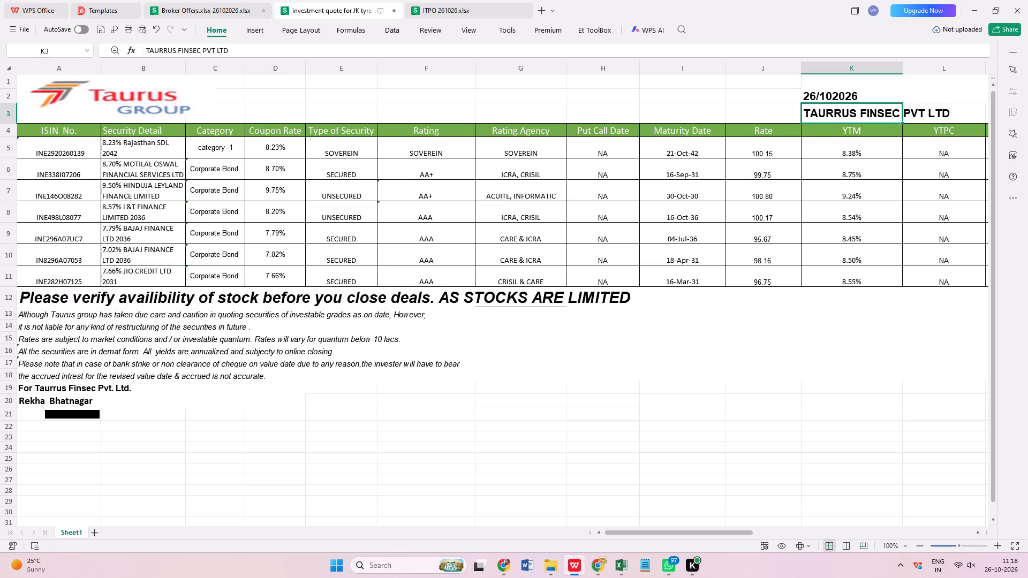
double_click(832, 92)
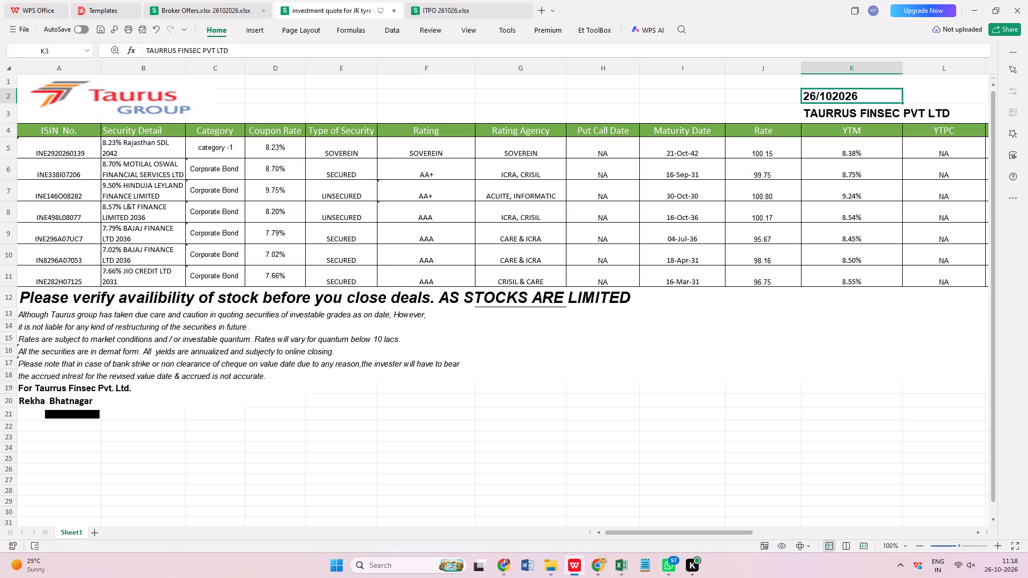
triple_click(835, 95)
left_click(835, 93)
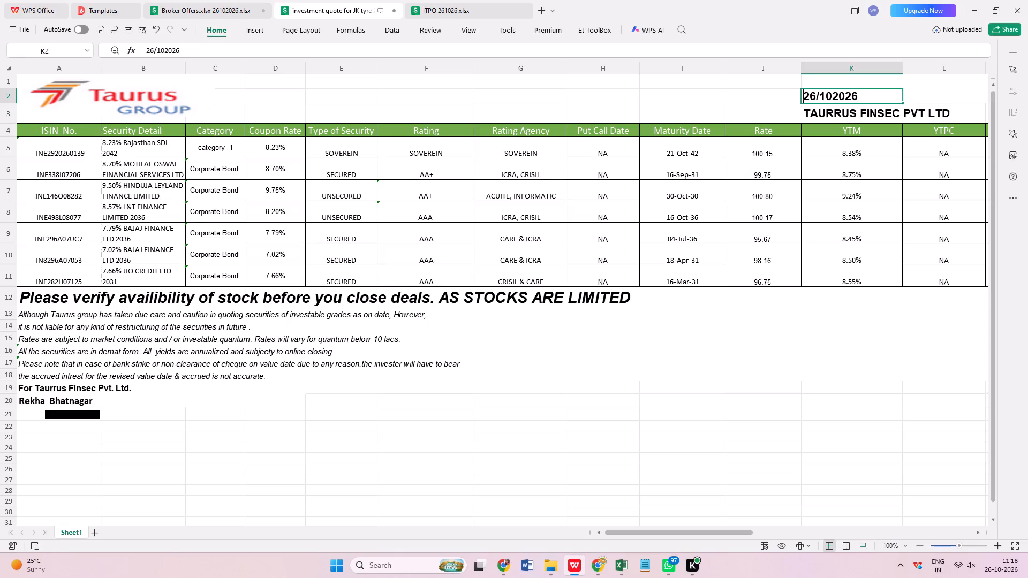
left_click(830, 95)
key("slash")
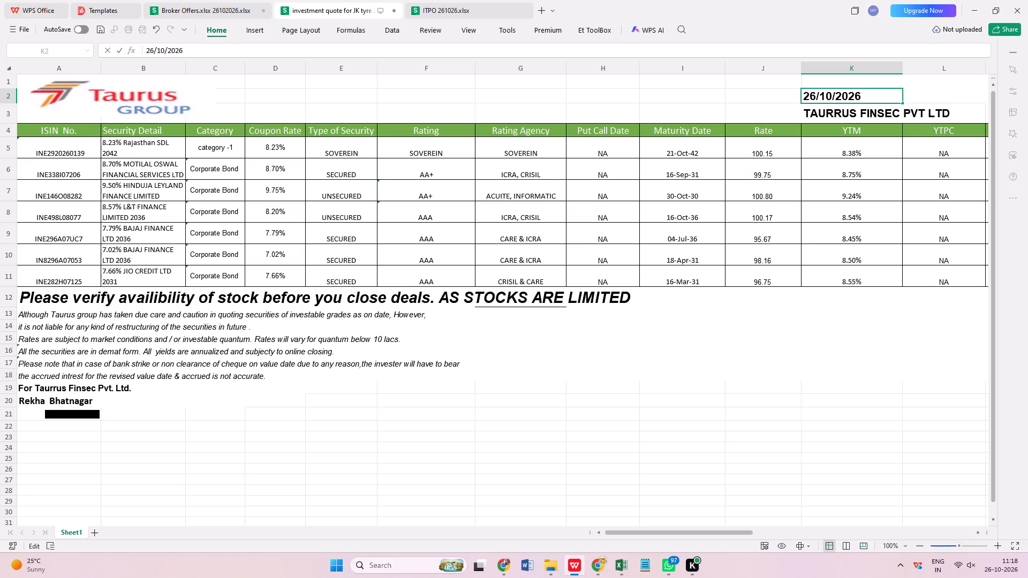
left_click(710, 386)
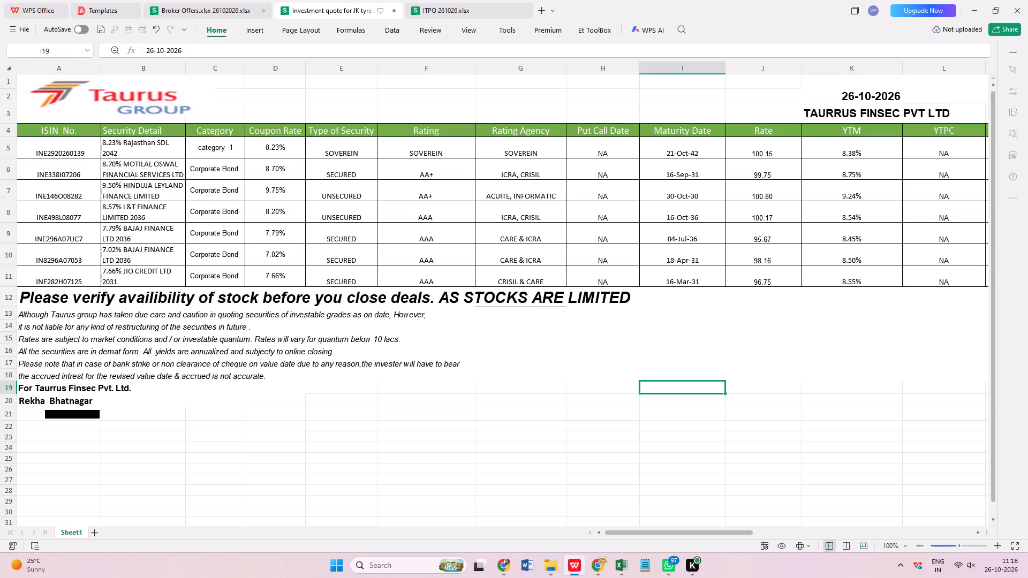
Save the JK tyre investment quote workbook with the new quote date.
left_click(23, 29)
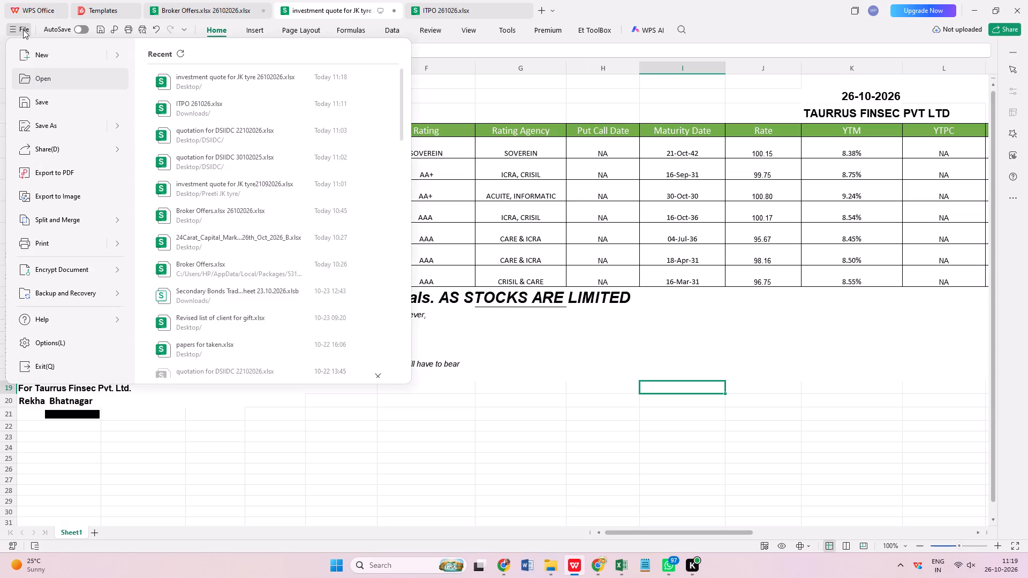
Save the JK tyre investment quote workbook again so the dated quote is stored.
left_click(44, 101)
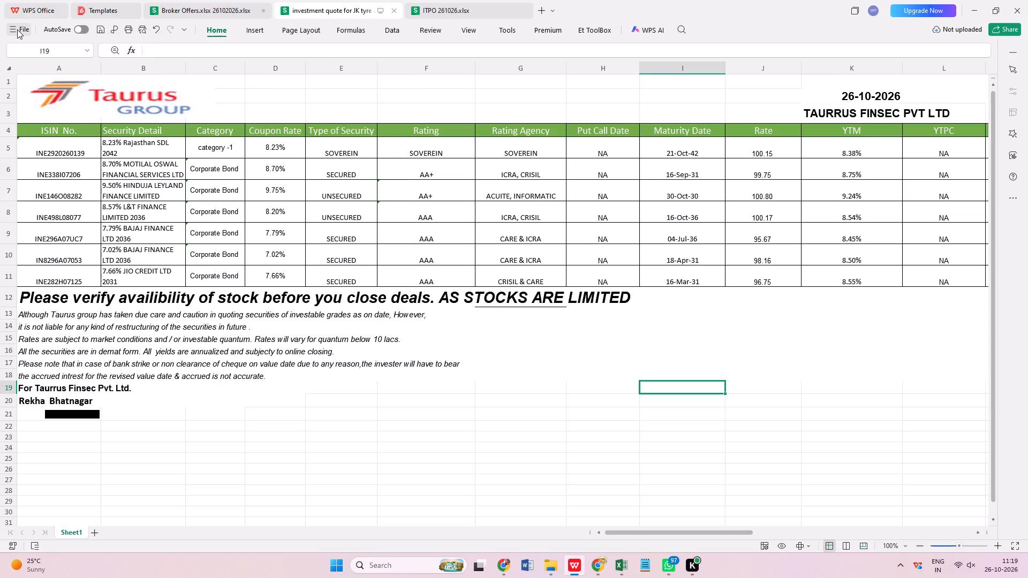
left_click(17, 29)
left_click(30, 101)
Close the spreadsheet window containing the JK tyre investment quote and the other open workbooks.
left_click(1015, 9)
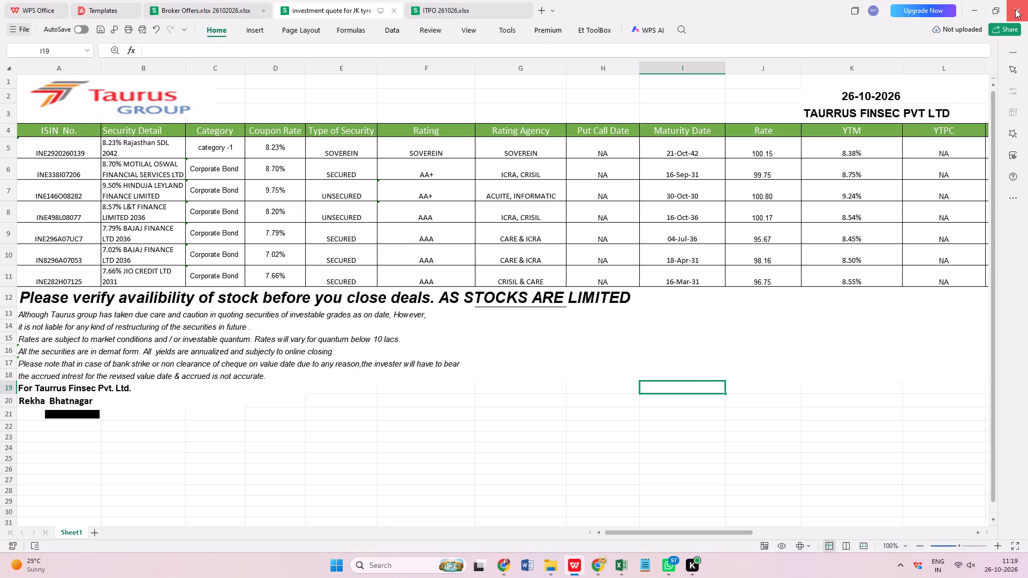
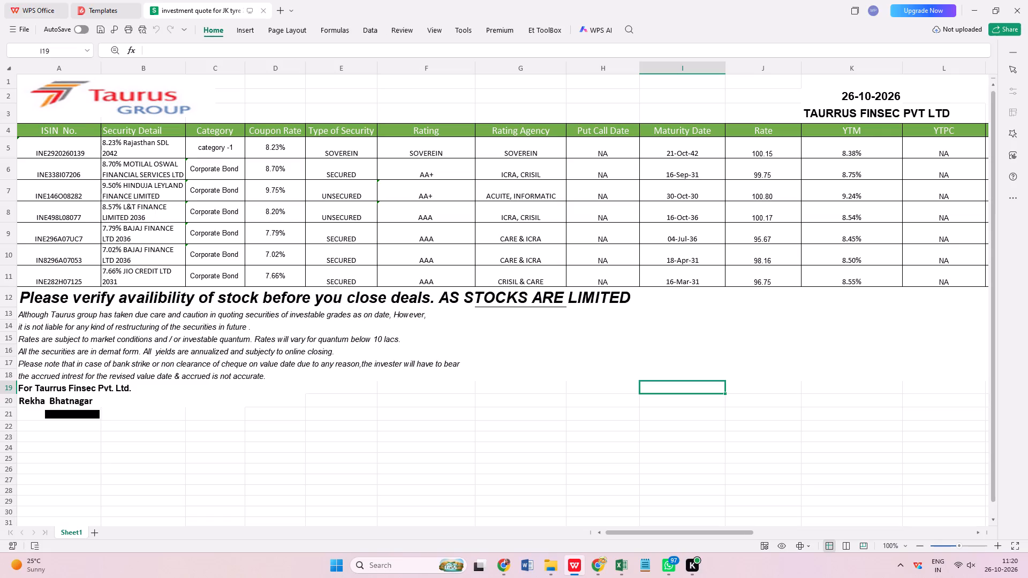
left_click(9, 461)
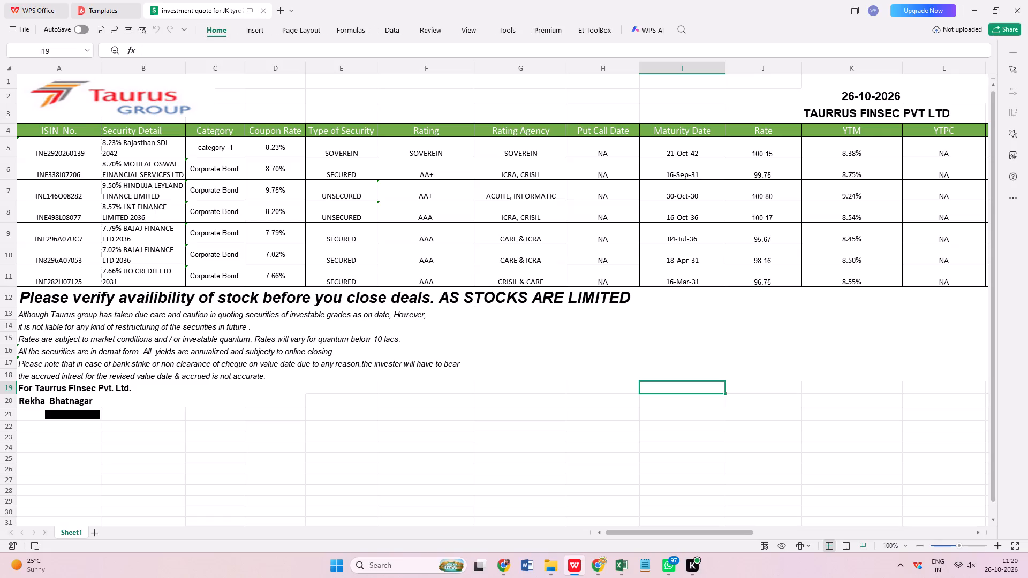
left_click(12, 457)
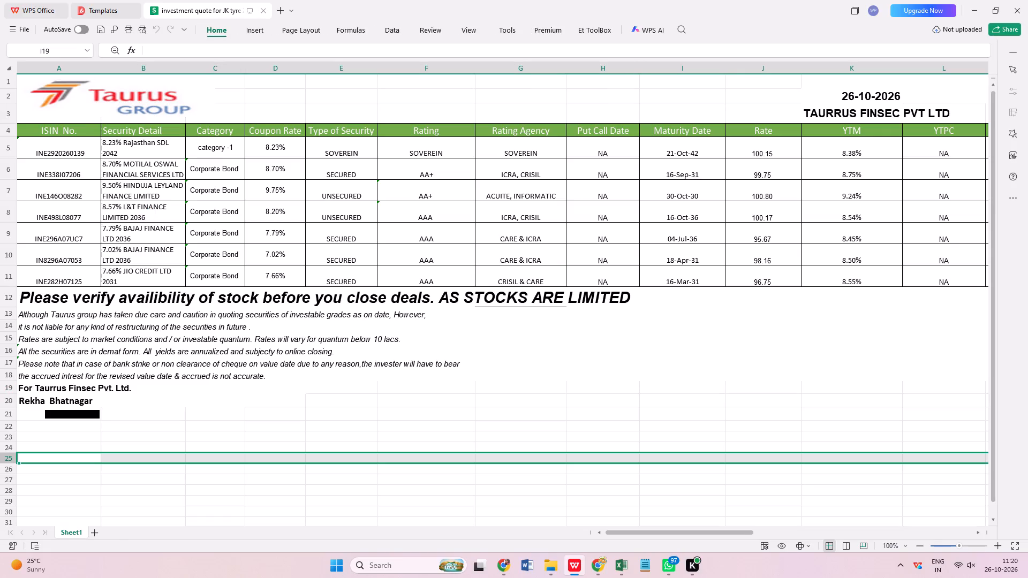
Paste the copied 8.0668% Aditya Birla Capital Limited 2036 bond details into row 25, below the quote's signature block.
key("ctrl+v")
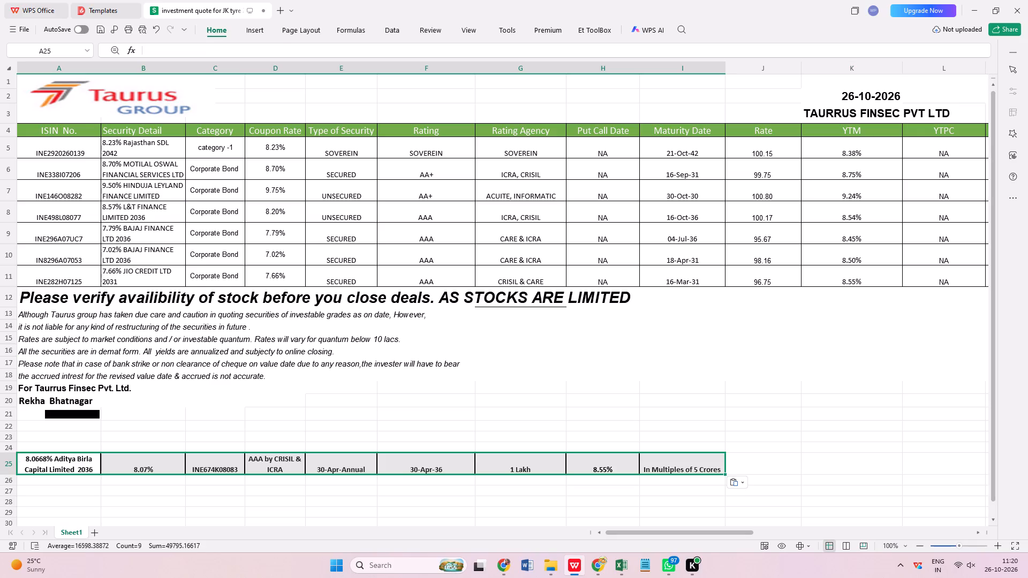
Insert one blank row above the "Please verify availibility of stock" notice in row 12.
left_click(12, 299)
right_click(12, 299)
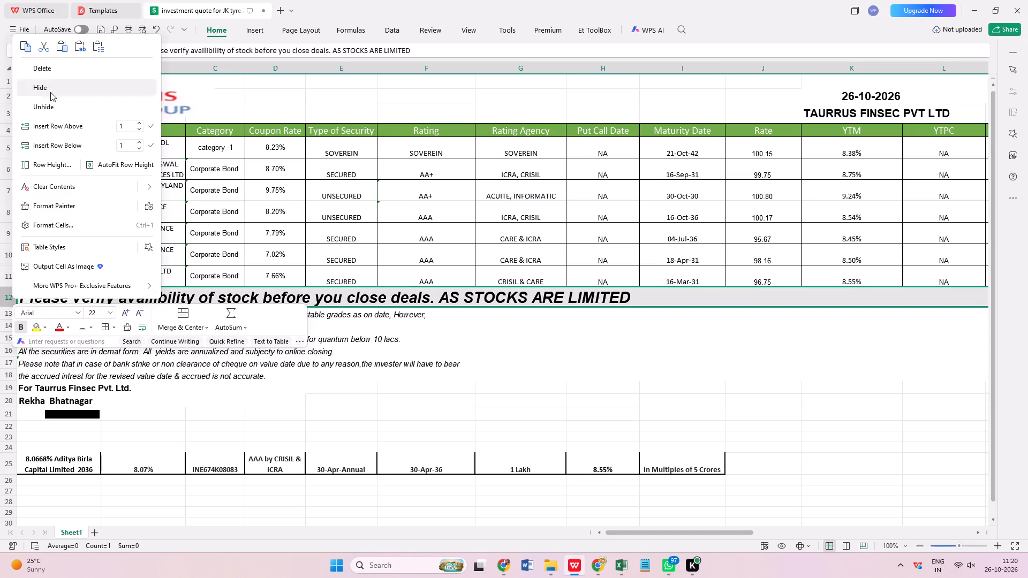
left_click(54, 123)
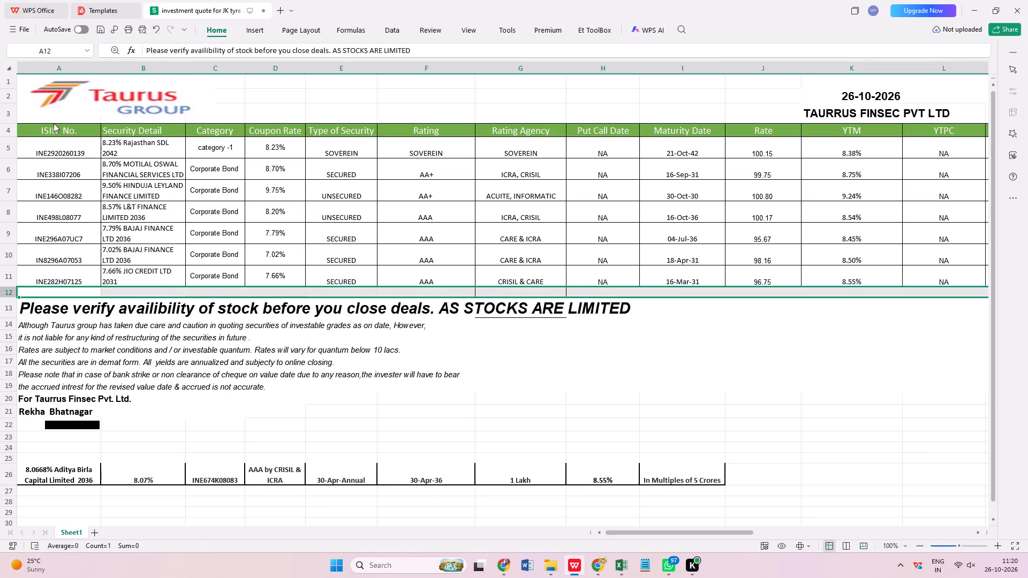
left_click(256, 428)
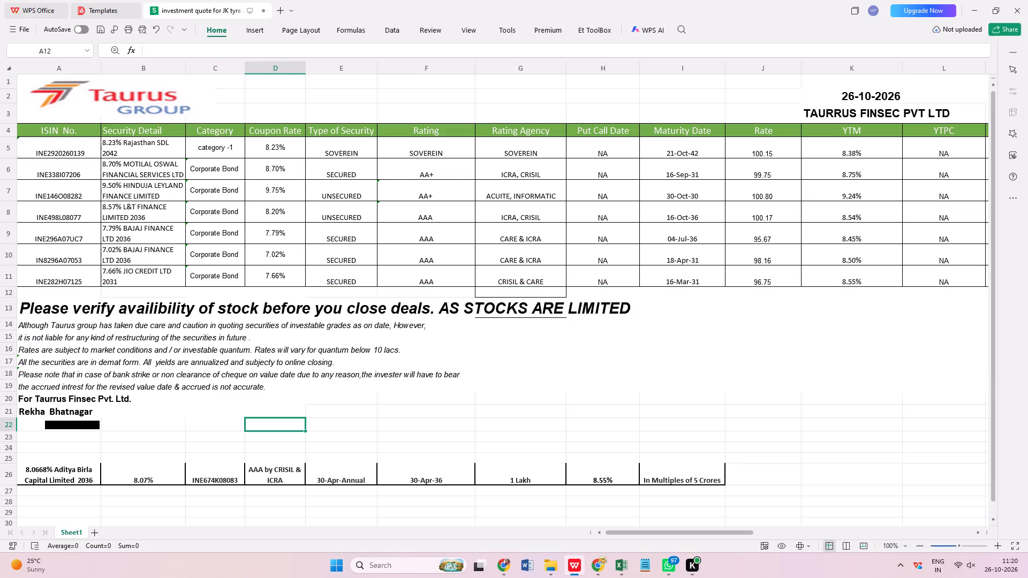
Apply borders to the cells of bond row 11 and the new blank row 12, across all the table's columns.
left_click_drag(25, 294, 696, 288)
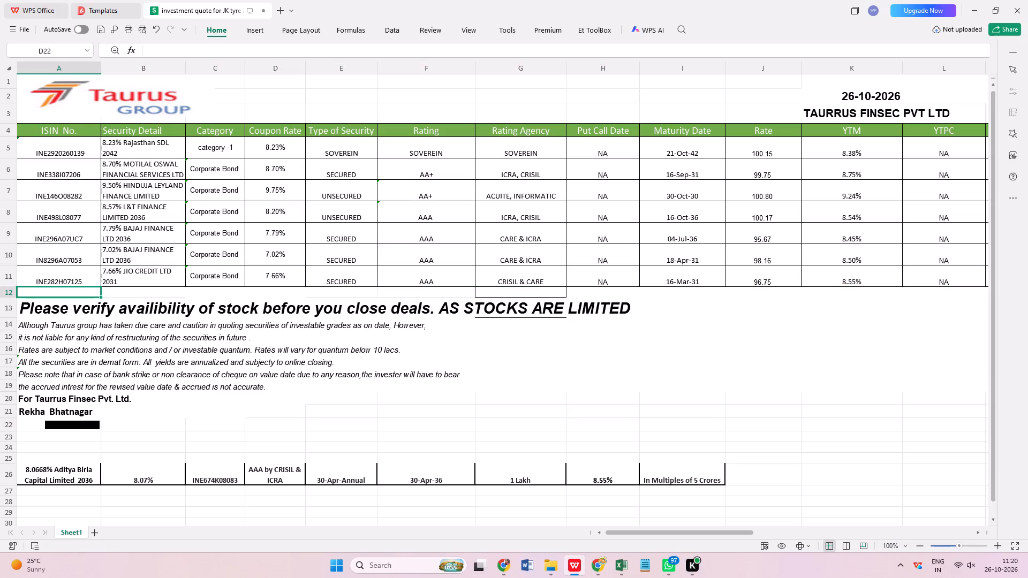
left_click_drag(696, 288, 988, 295)
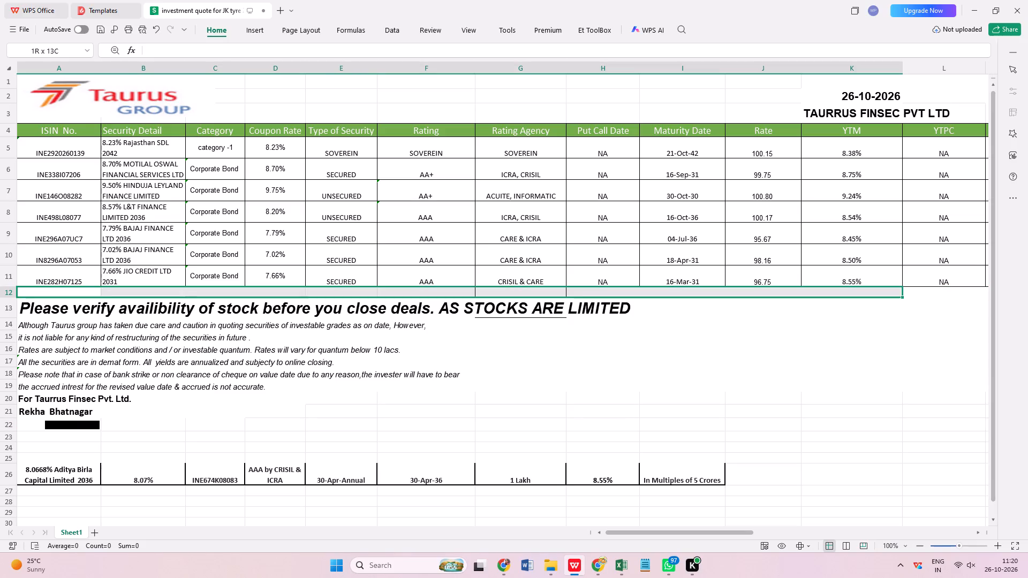
left_click_drag(988, 295, 982, 295)
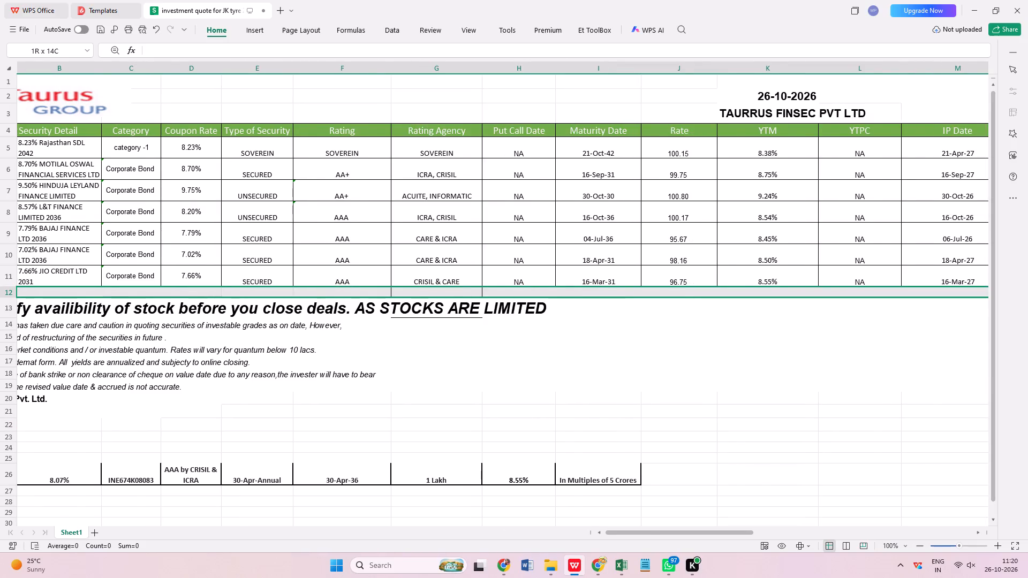
left_click_drag(982, 295, 970, 286)
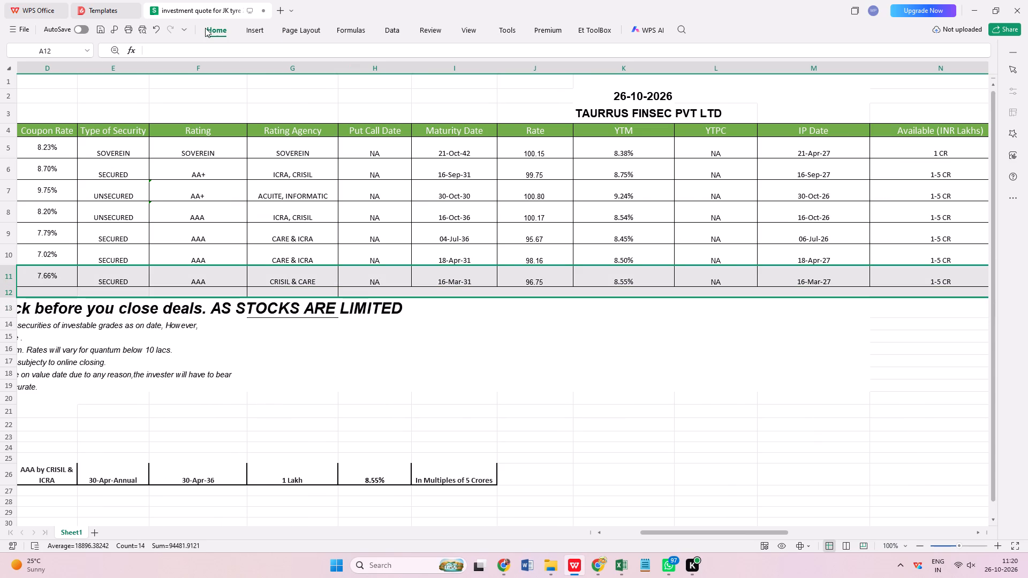
left_click(209, 28)
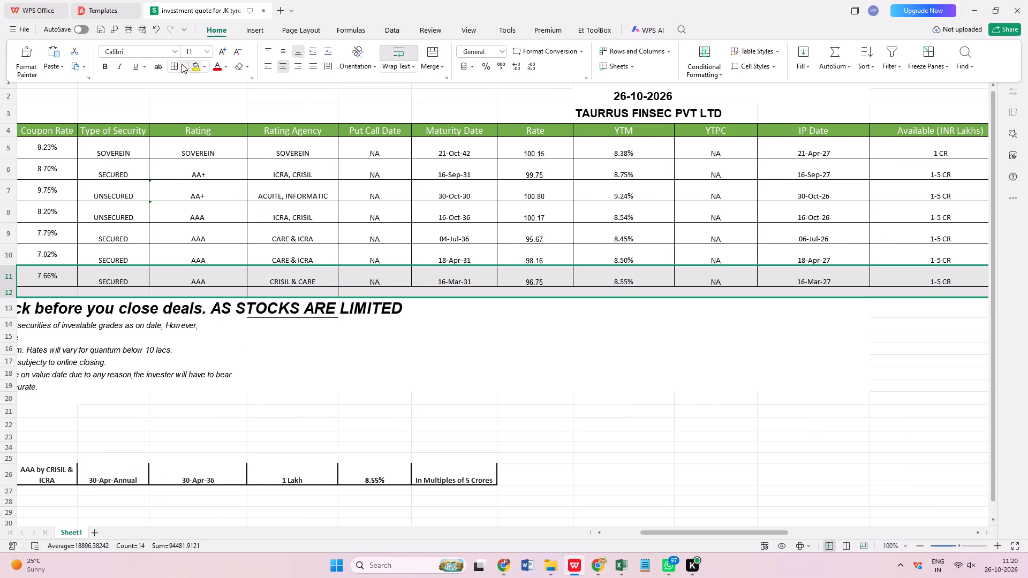
left_click(175, 66)
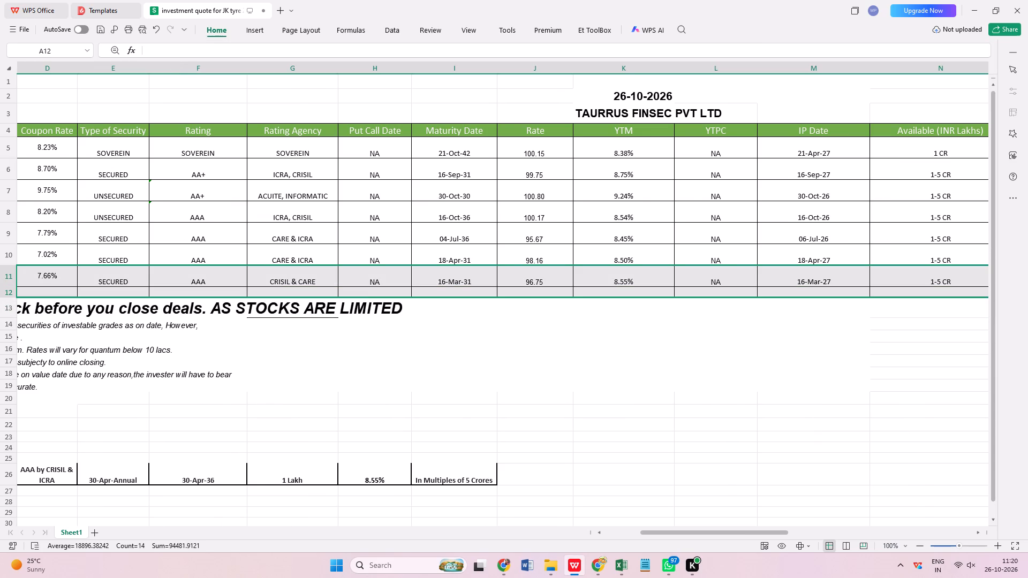
left_click(367, 381)
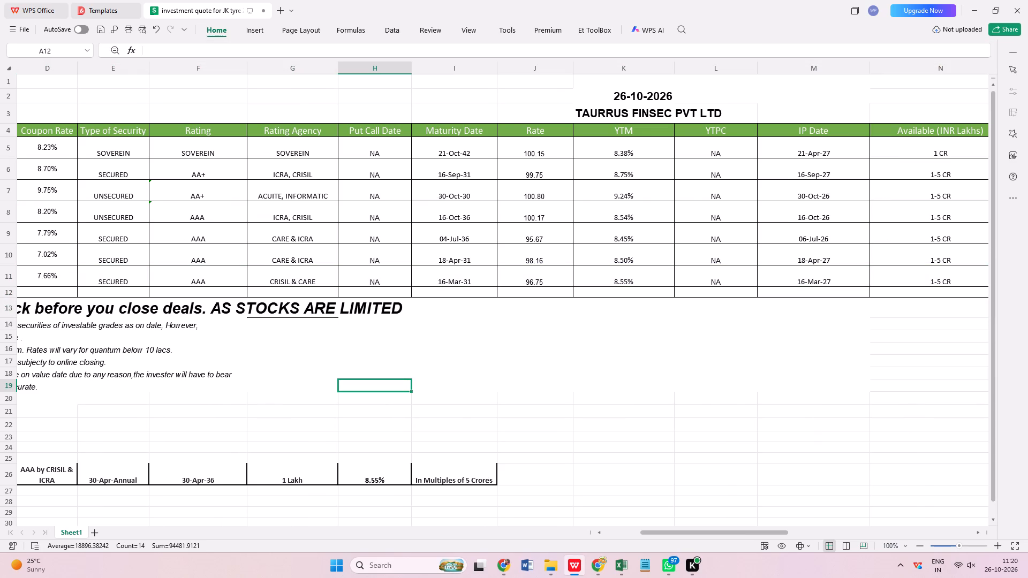
Make the new blank row 12 slightly taller.
left_click_drag(17, 295, 13, 316)
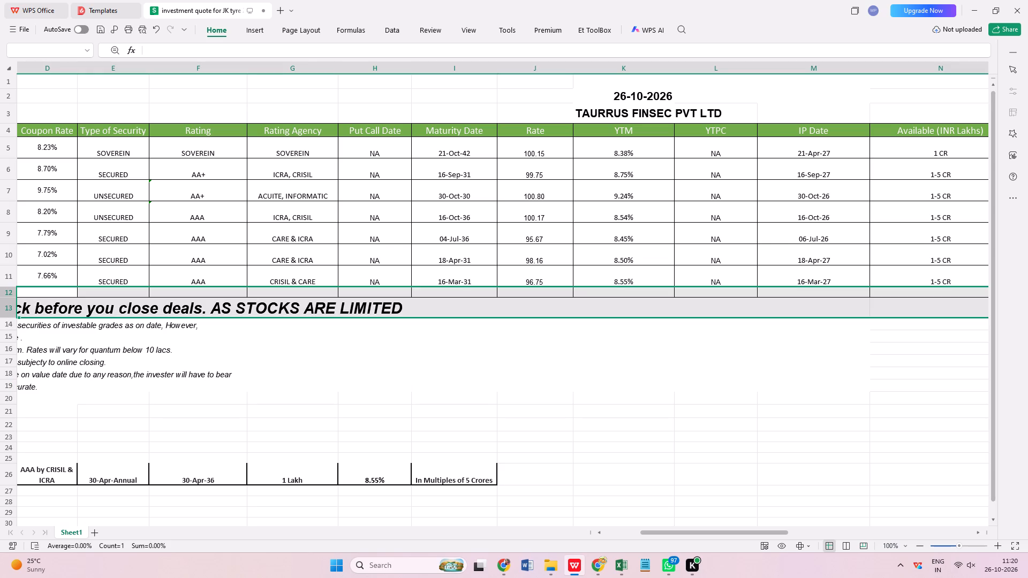
left_click(339, 365)
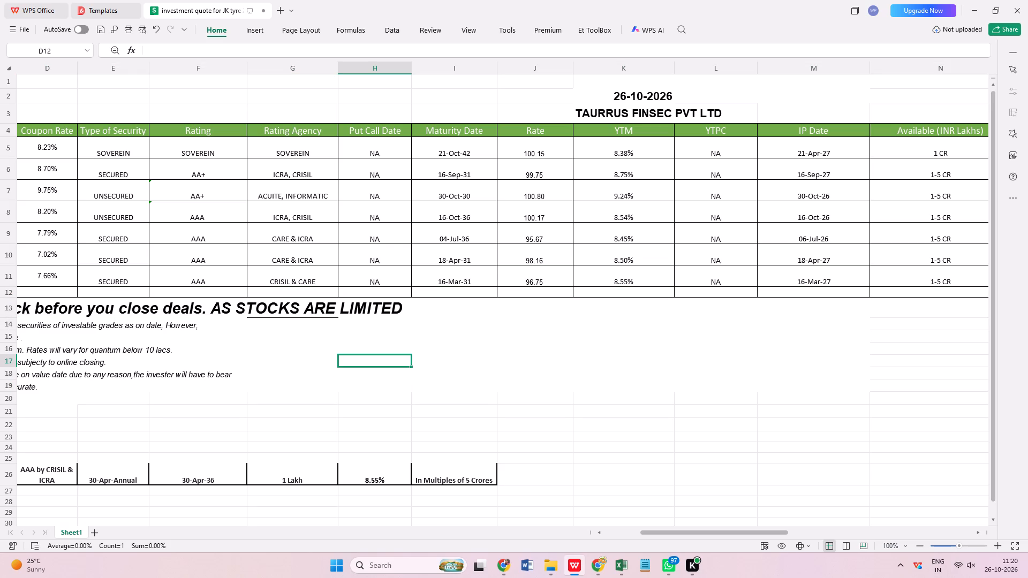
left_click(10, 296)
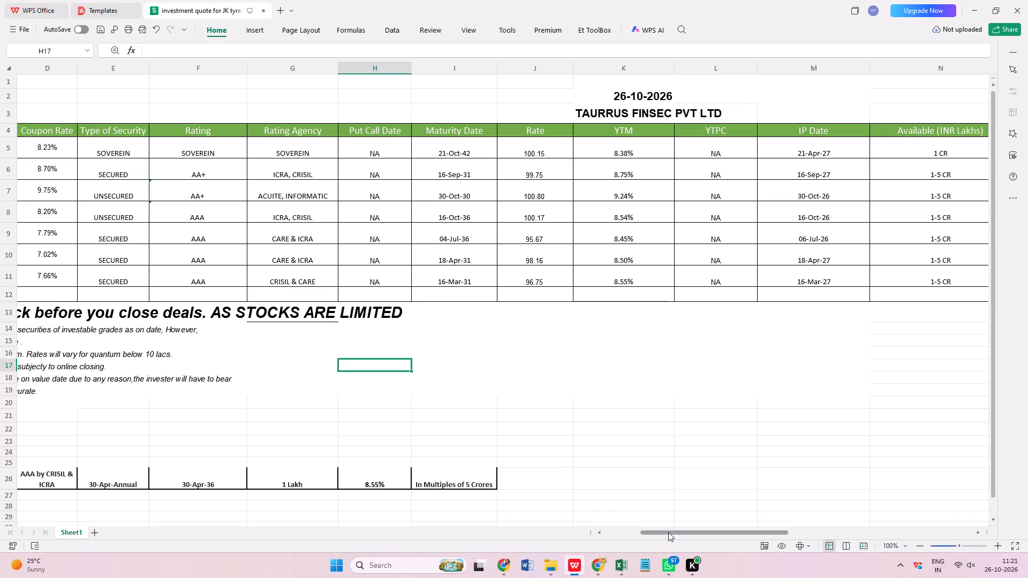
Move the ISIN INE674K08083 from C26 into the ISIN No. cell A12.
left_click_drag(668, 531, 600, 533)
triple_click(599, 530)
double_click(599, 530)
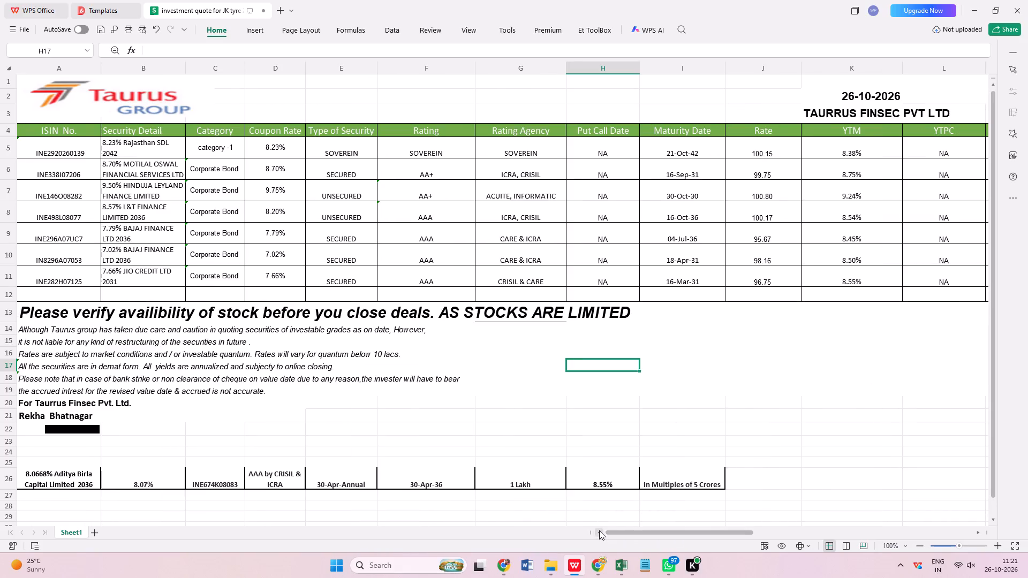
left_click(222, 475)
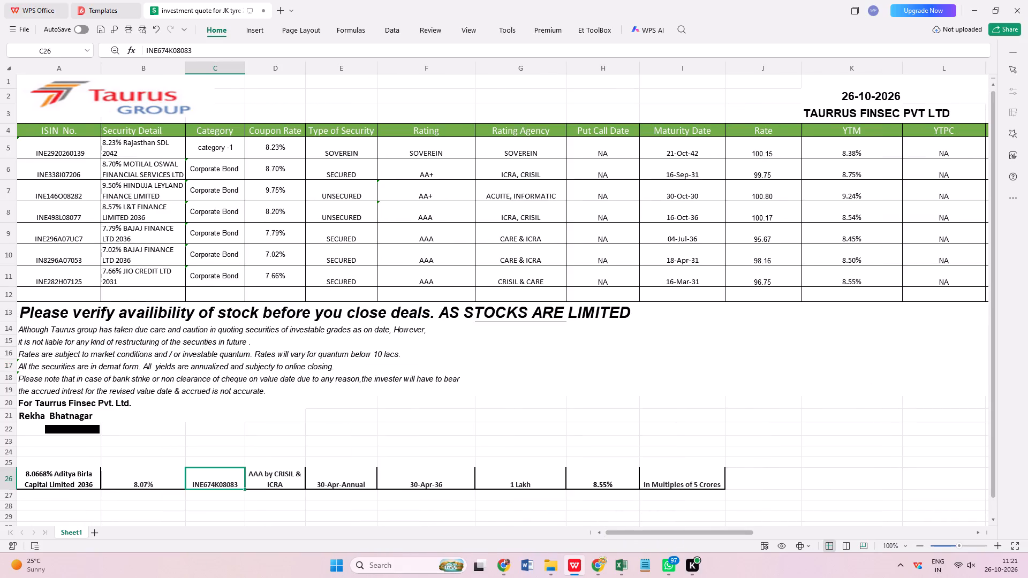
key("ctrl+x")
left_click(44, 291)
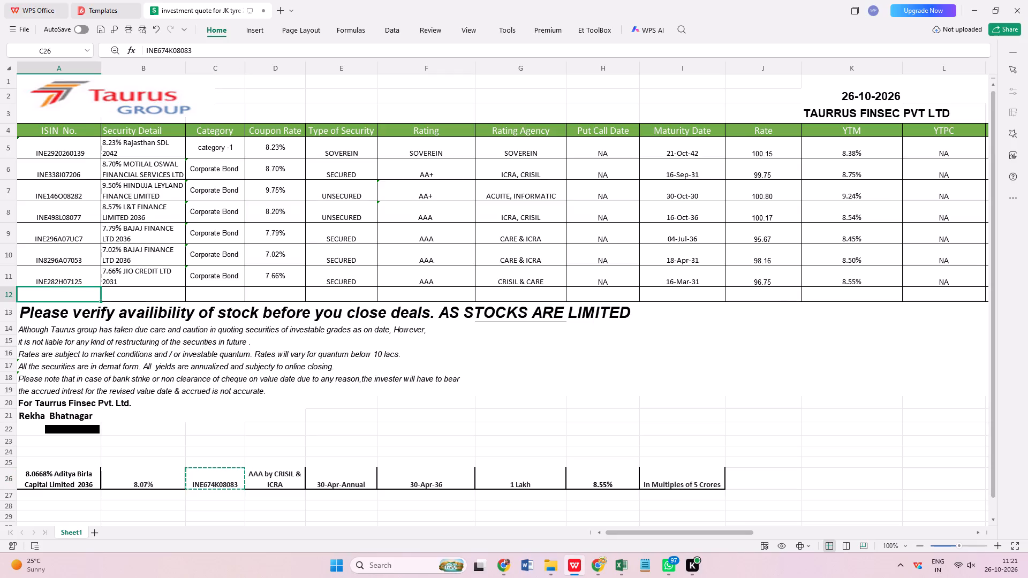
key("ctrl+v")
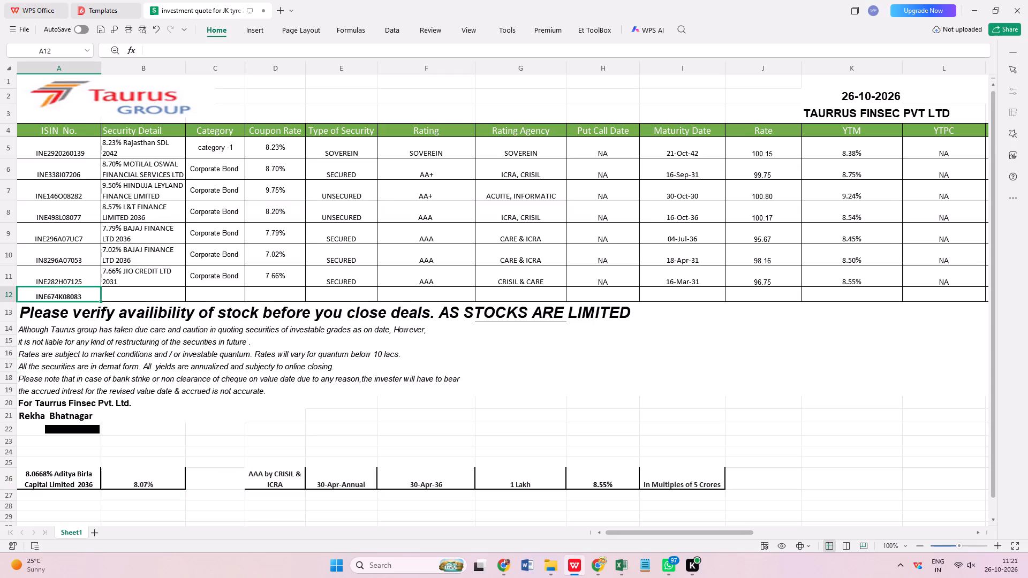
Move the security name "8.0668% Aditya Birla Capital Limited 2036" from A26 into the Security Detail cell B12.
left_click(71, 480)
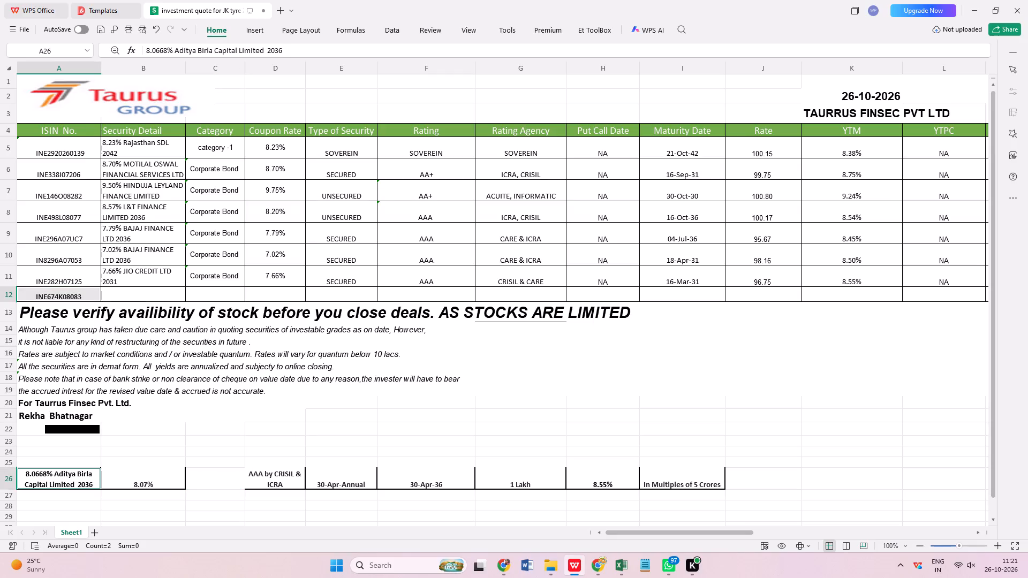
key("ctrl+x")
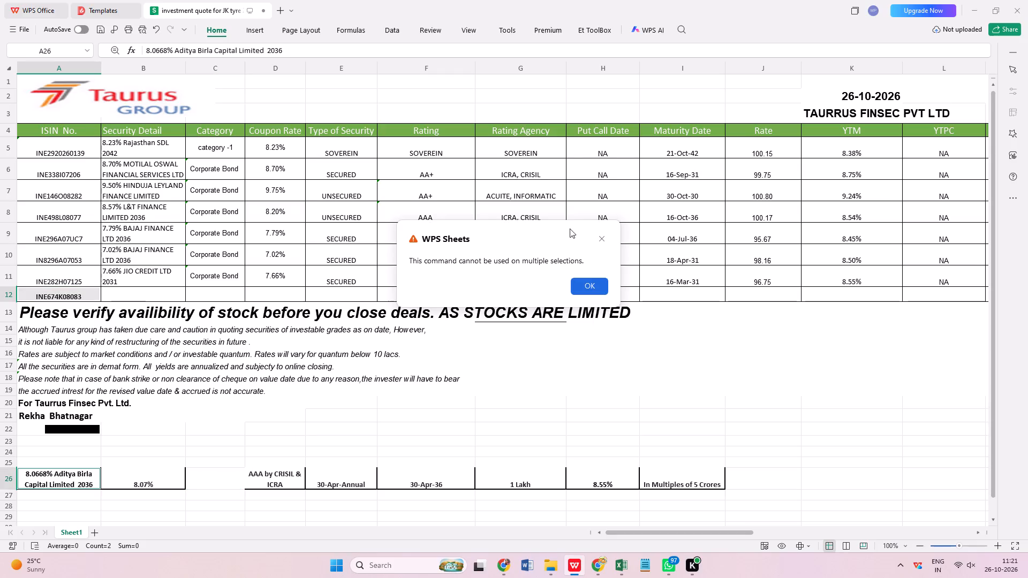
left_click(607, 236)
left_click(140, 457)
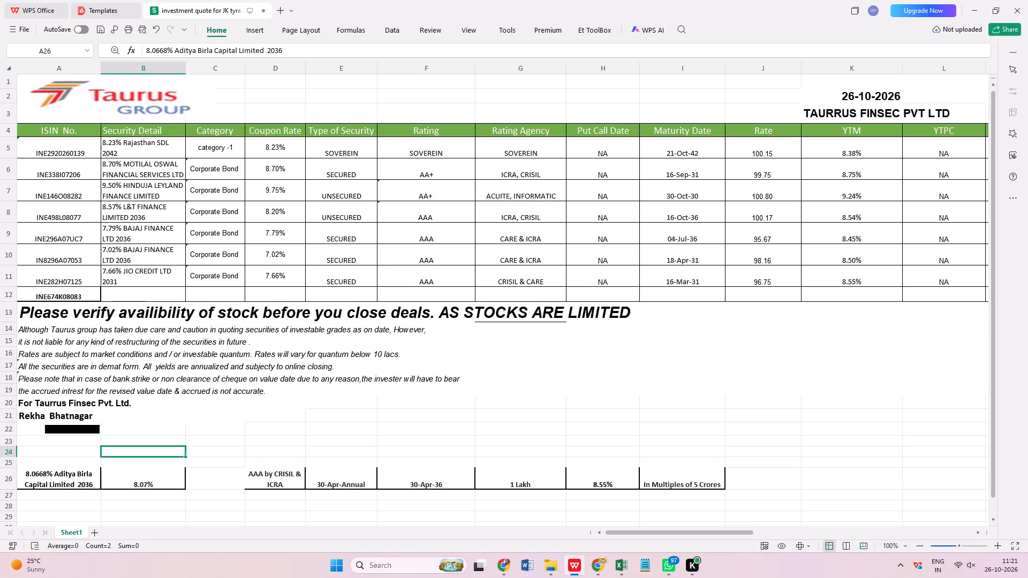
left_click(74, 480)
key("ctrl+x")
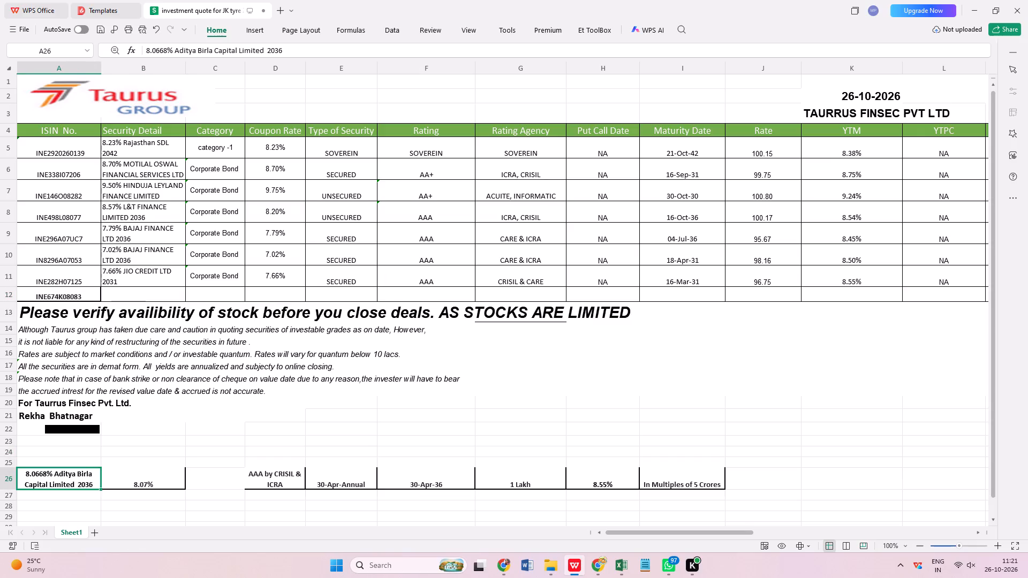
left_click(158, 291)
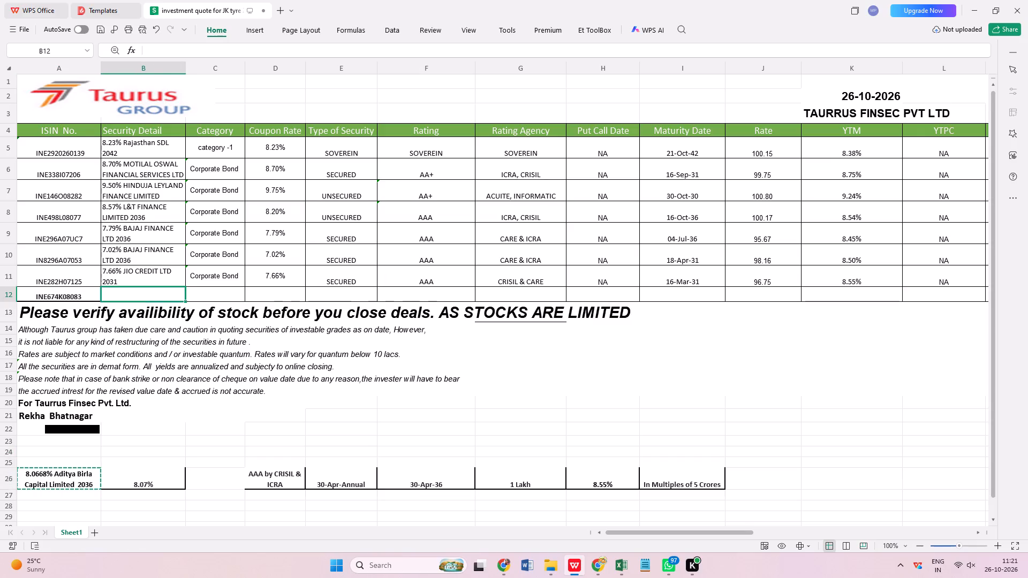
key("ctrl+v")
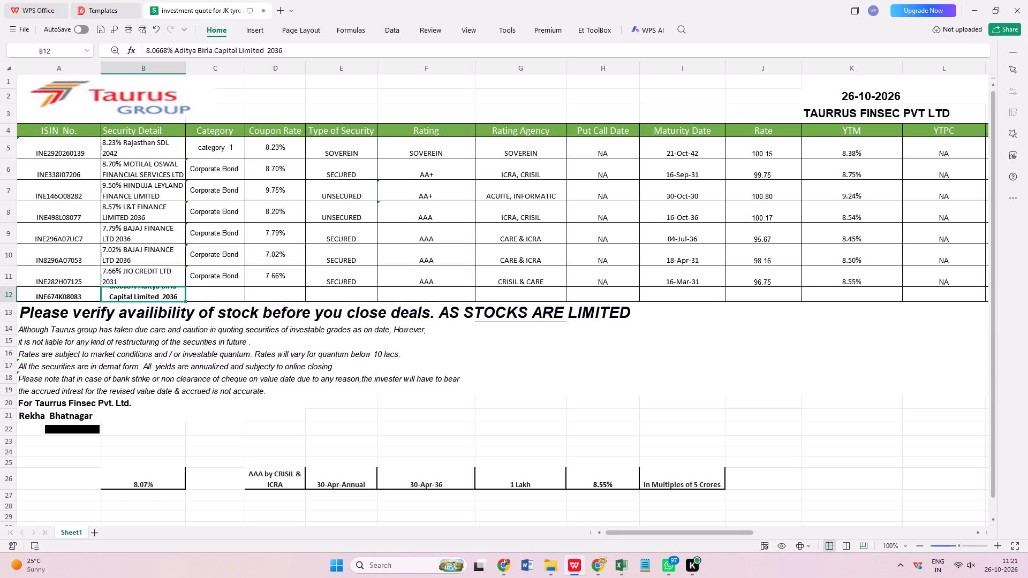
Replace the category of the 8.70% Motilal Oswal bond in C6 with "Category-11".
left_click(232, 294)
left_click(220, 172)
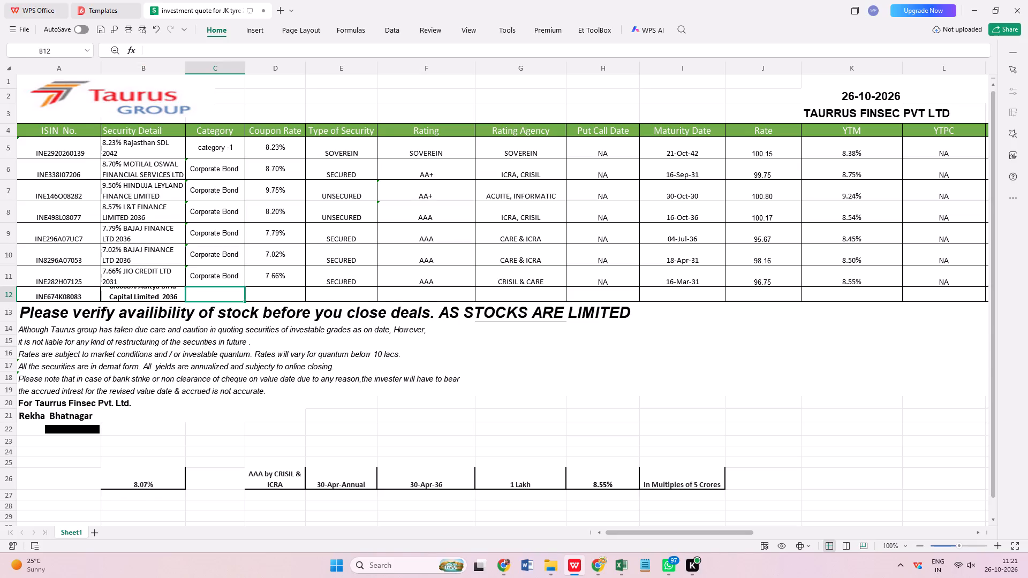
type("cATE")
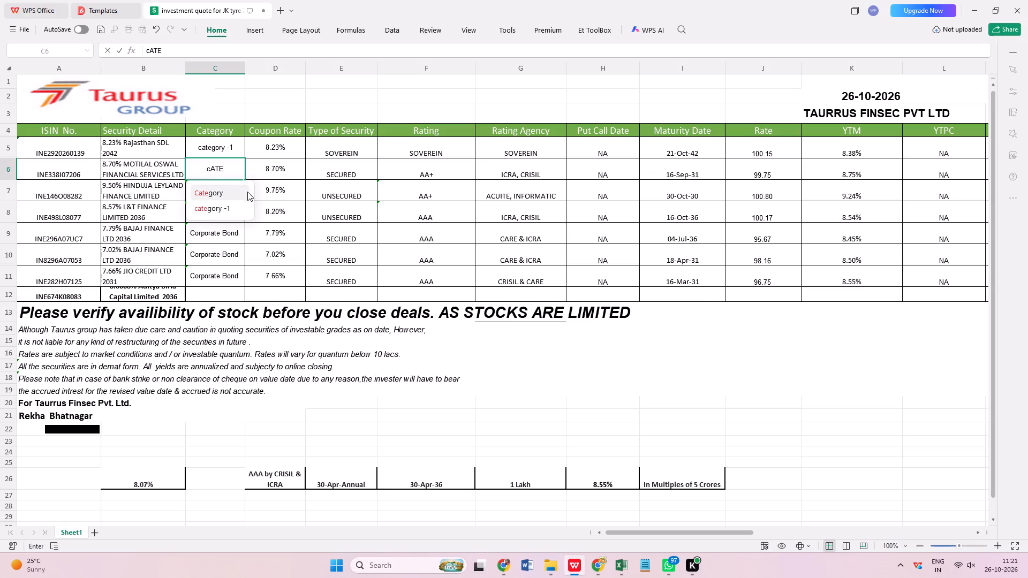
key("BackSpace")
key("BackSpace")
key("BackSpace")
key("BackSpace")
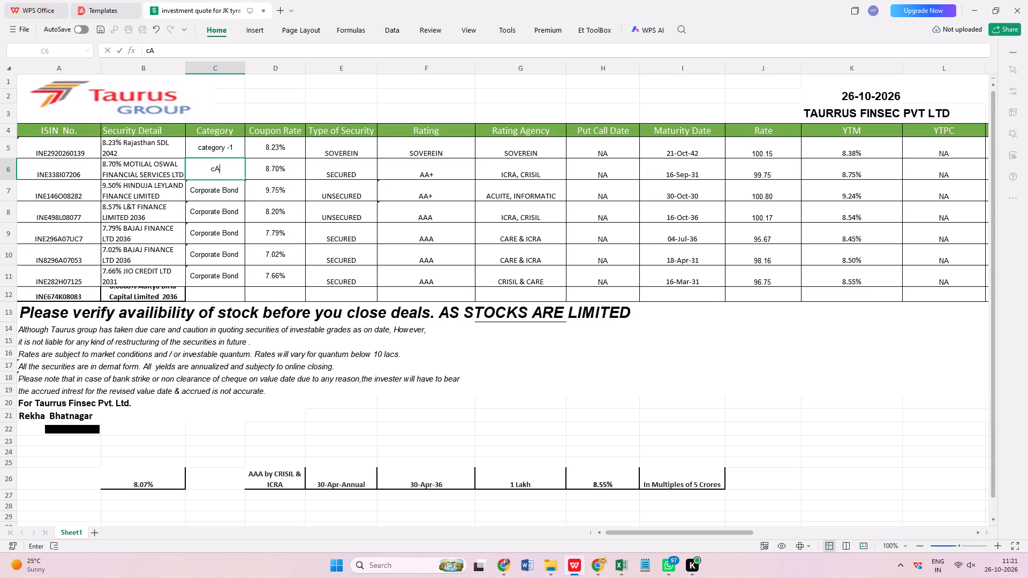
key("BackSpace")
key("BackSpace")
key("shift+c")
type("ategory-11")
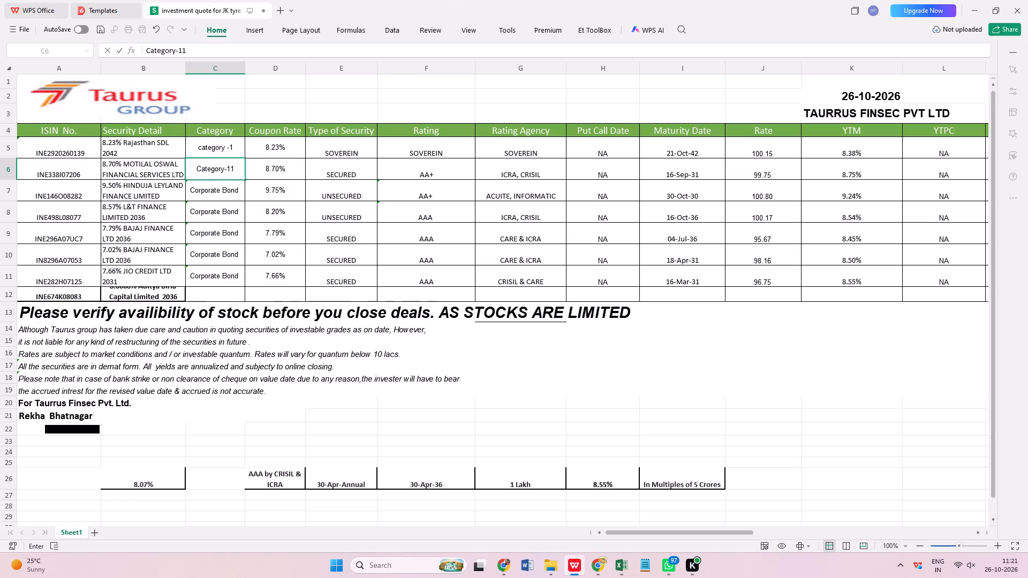
left_click(342, 420)
left_click(271, 286)
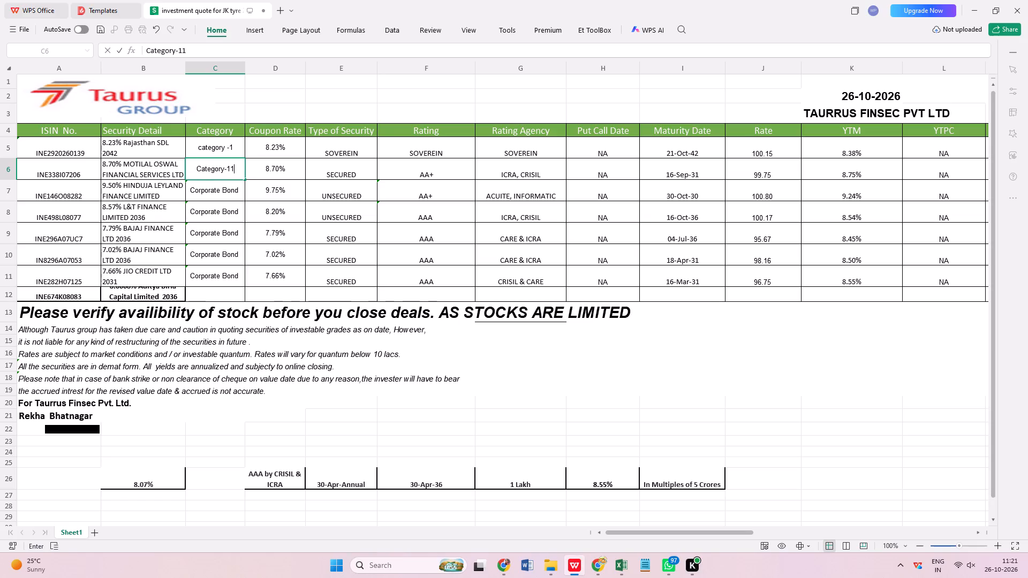
Enter a coupon rate of 8.0668% for the Aditya Birla bond in D12.
left_click(277, 291)
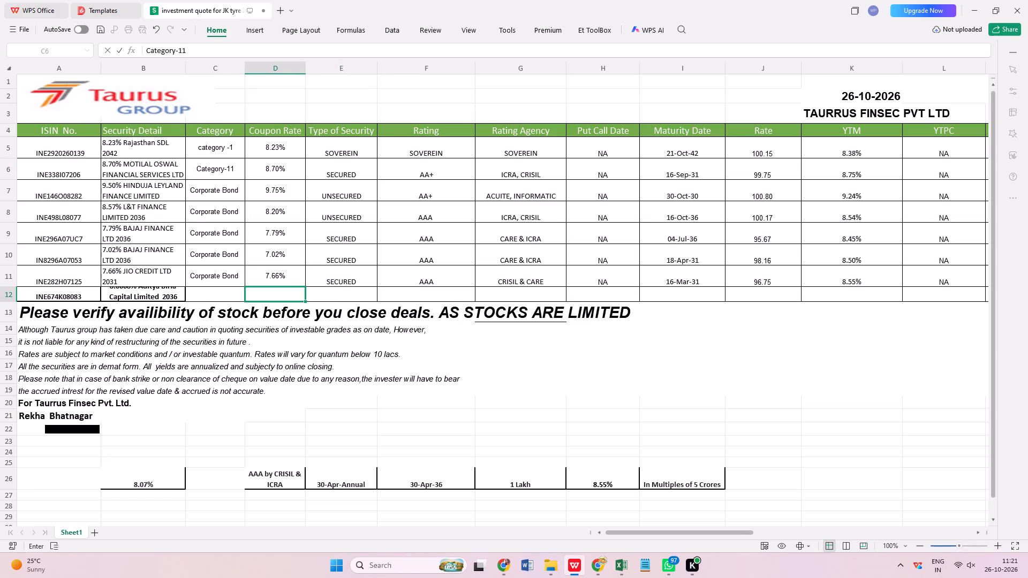
type("8.0668")
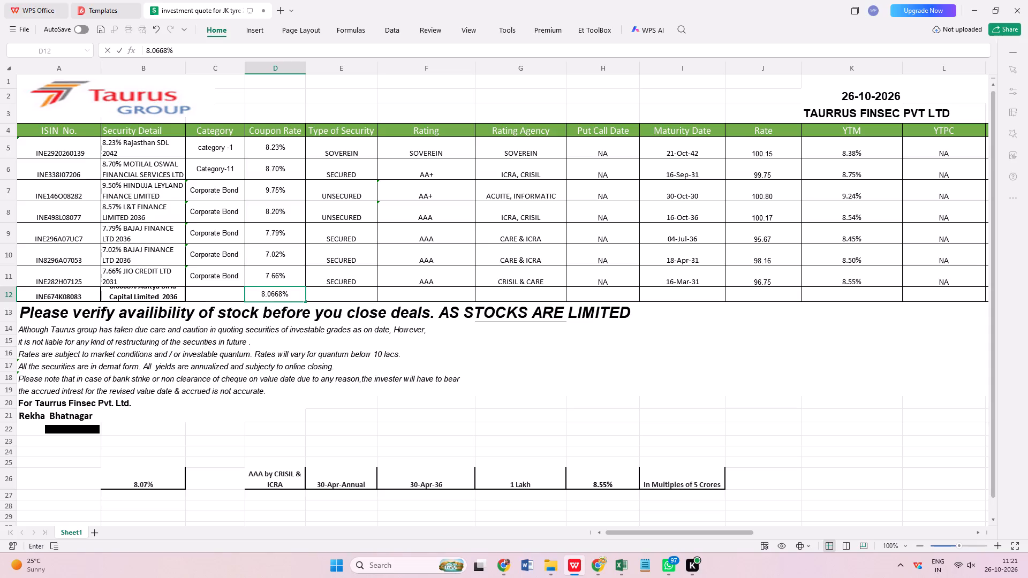
left_click(323, 296)
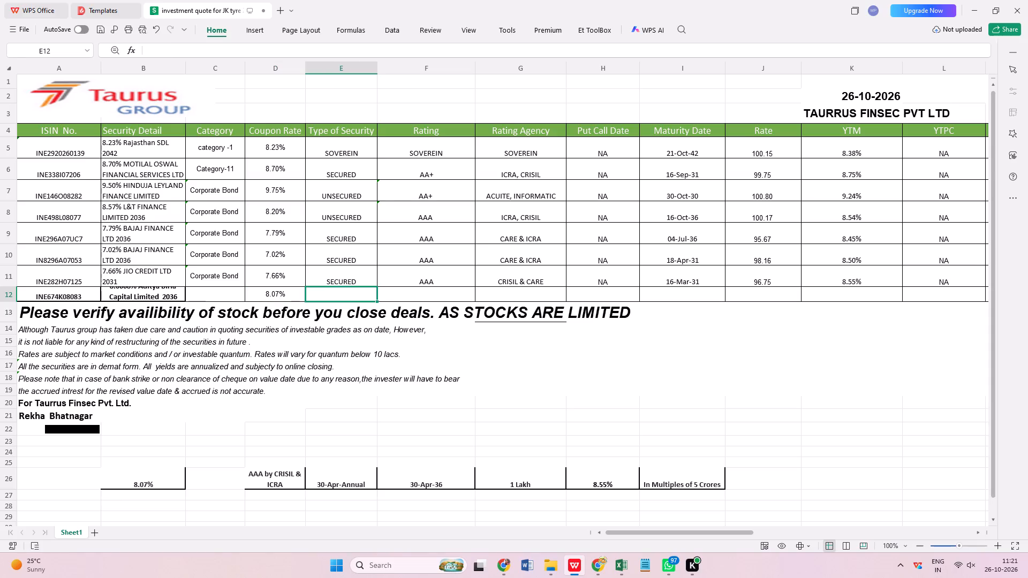
Fill F12 to H12 for the Aditya Birla bond with rating AAA, rating agency "CRISIL & ICRA" and put call date NA.
left_click(443, 294)
type("aaa")
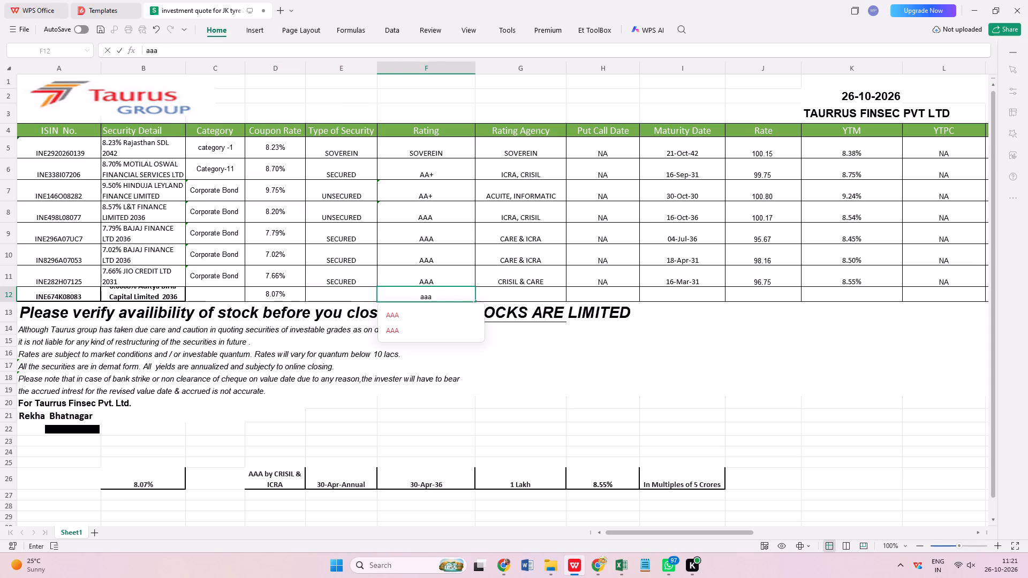
key("BackSpace")
key("BackSpace")
key("BackSpace")
type("AAA")
left_click(520, 293)
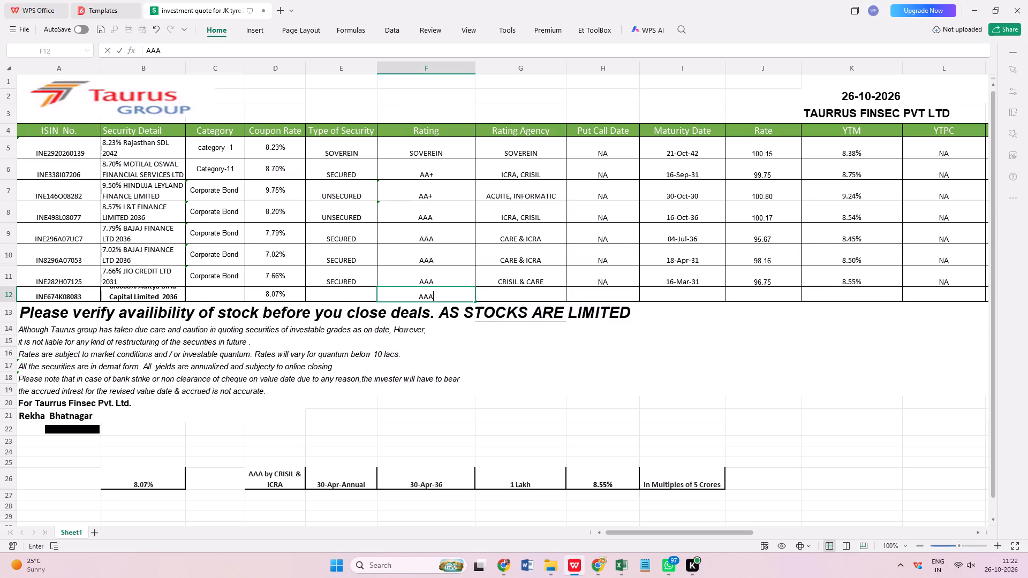
type("CRISIL & ICRA")
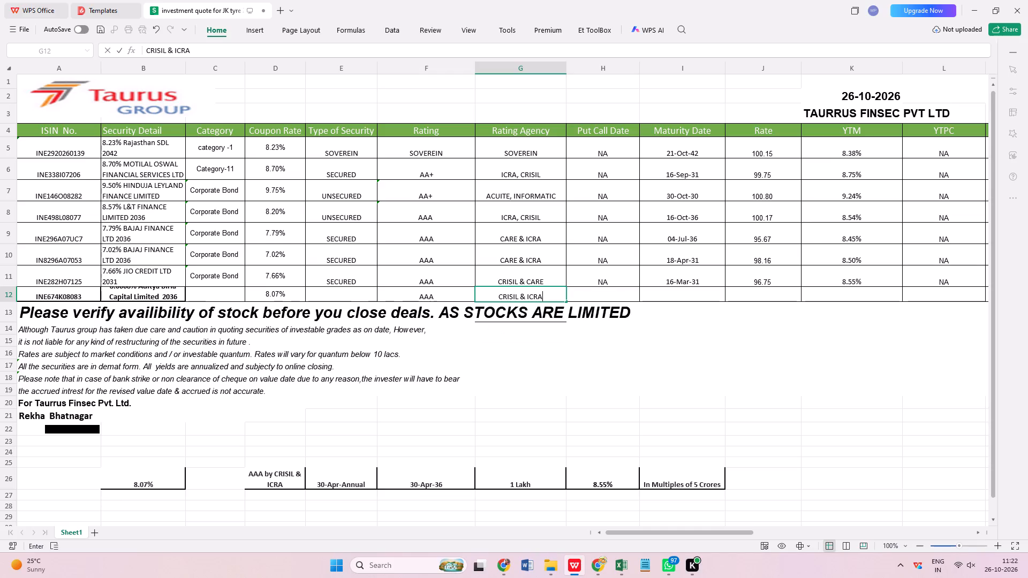
left_click(599, 295)
type("NA")
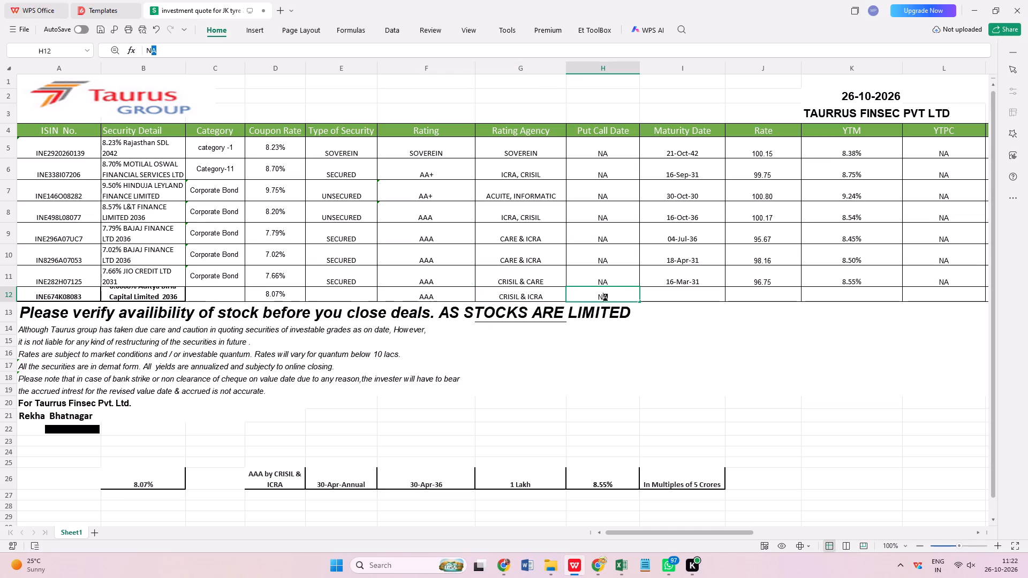
Fill the Aditya Birla bond's row 12 with maturity date 30/04/2036, YTM 8.54% and YTPC NA, leaving Rate blank.
left_click(685, 295)
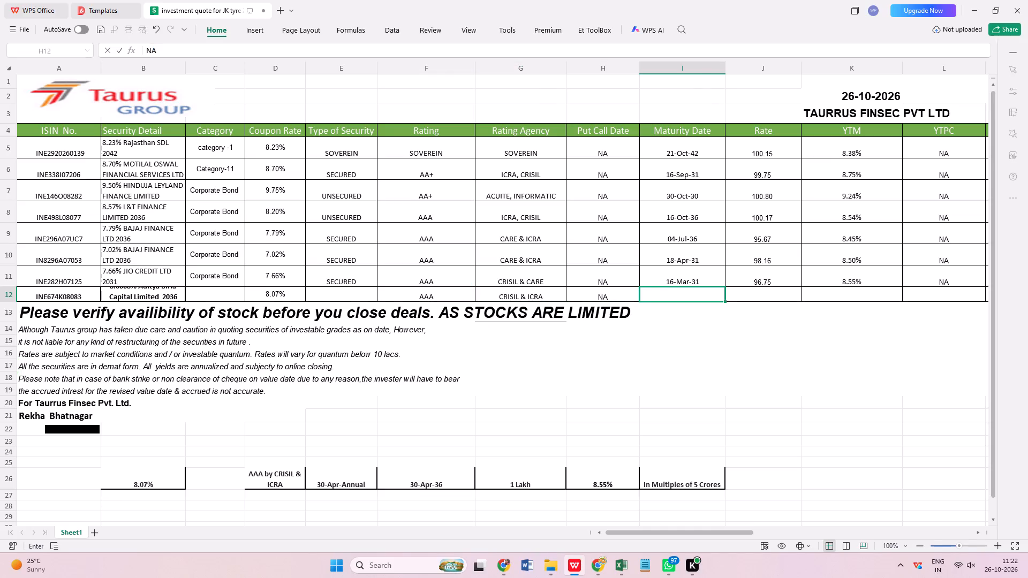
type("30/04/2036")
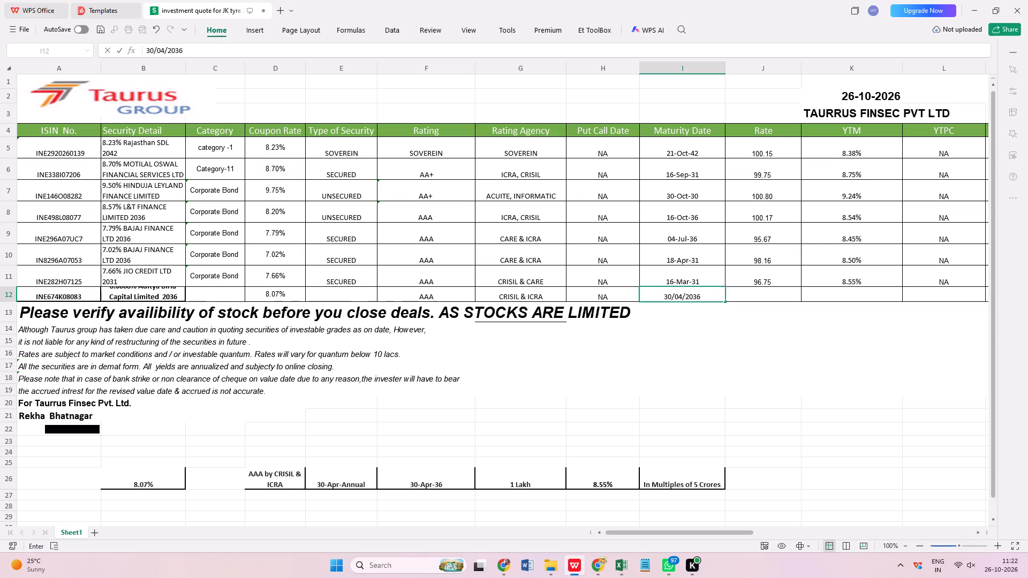
left_click(766, 293)
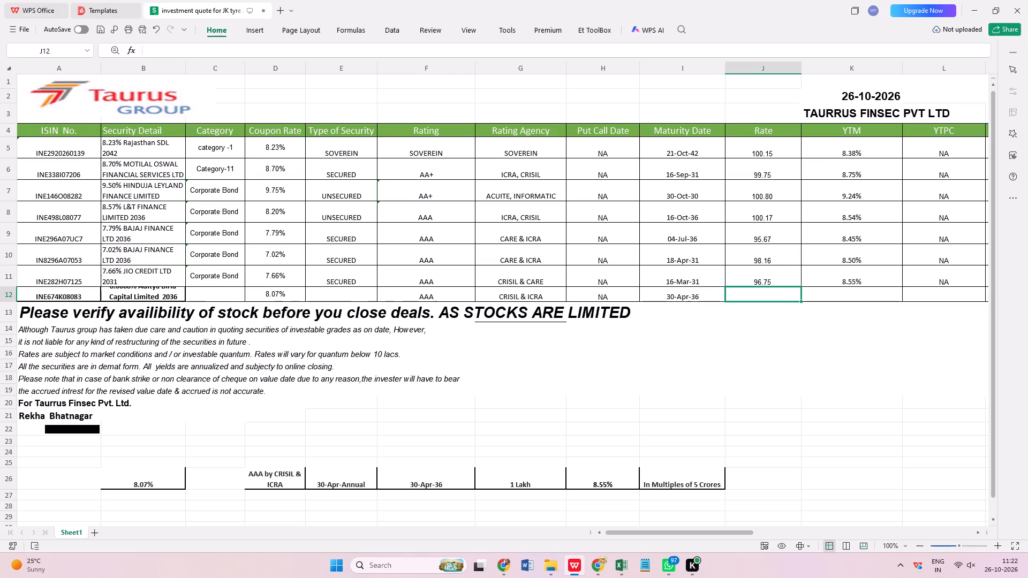
key("Right")
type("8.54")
left_click(951, 292)
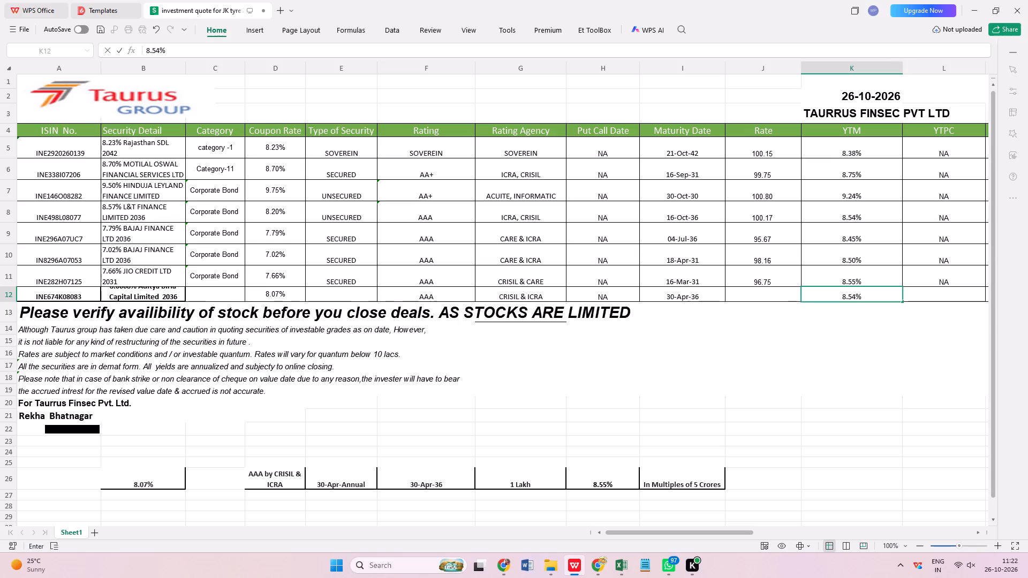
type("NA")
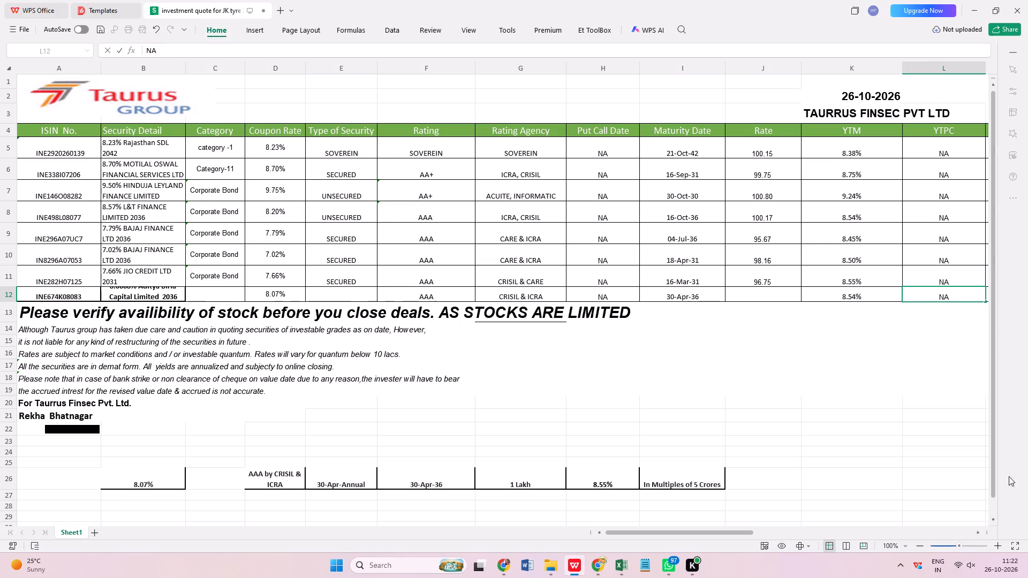
Check the Aditya Birla bond's yield in the Nuvama offers email and set its YTM in K12 to 8.51%.
left_click(977, 534)
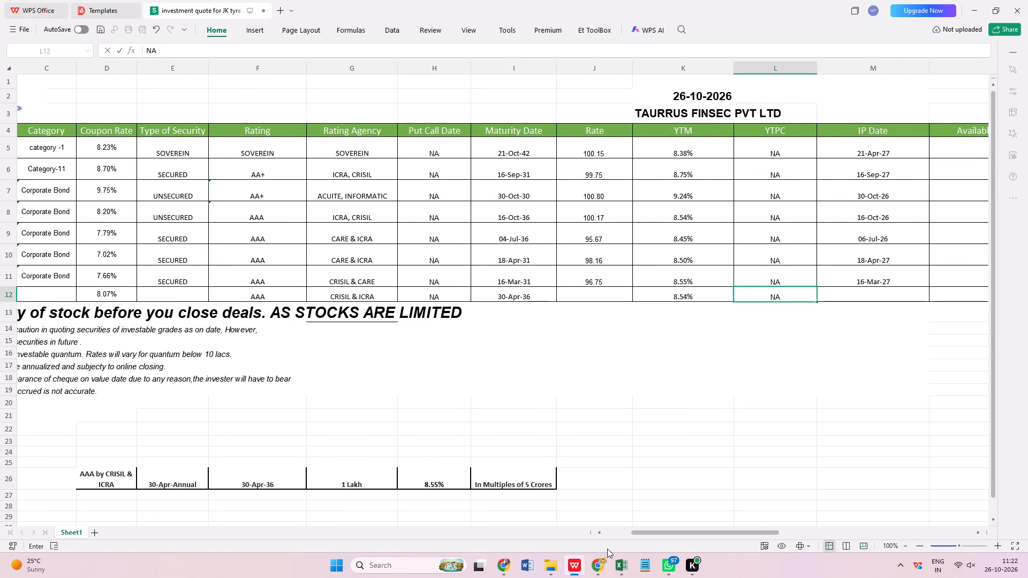
left_click(599, 561)
left_click(646, 501)
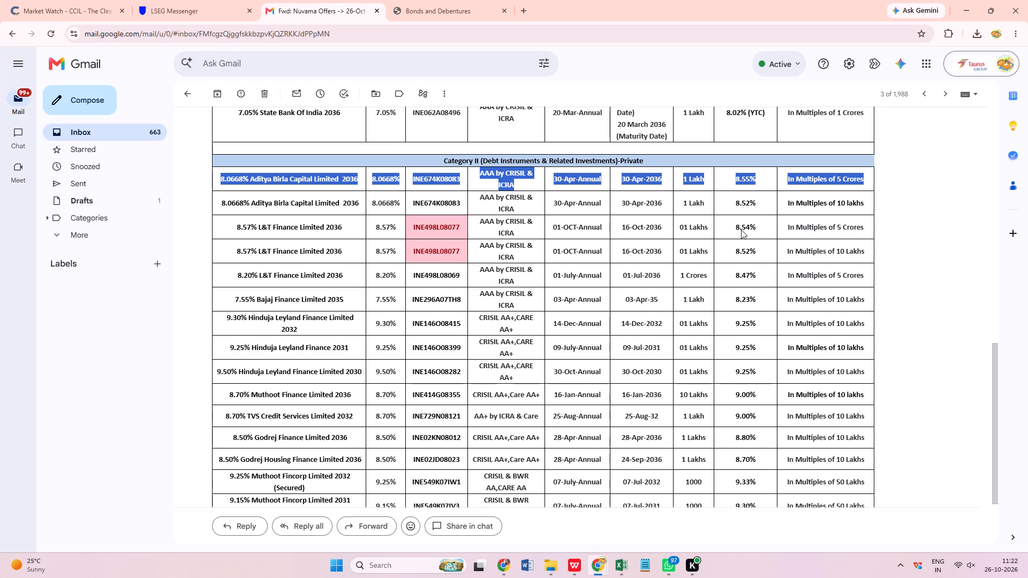
left_click(620, 568)
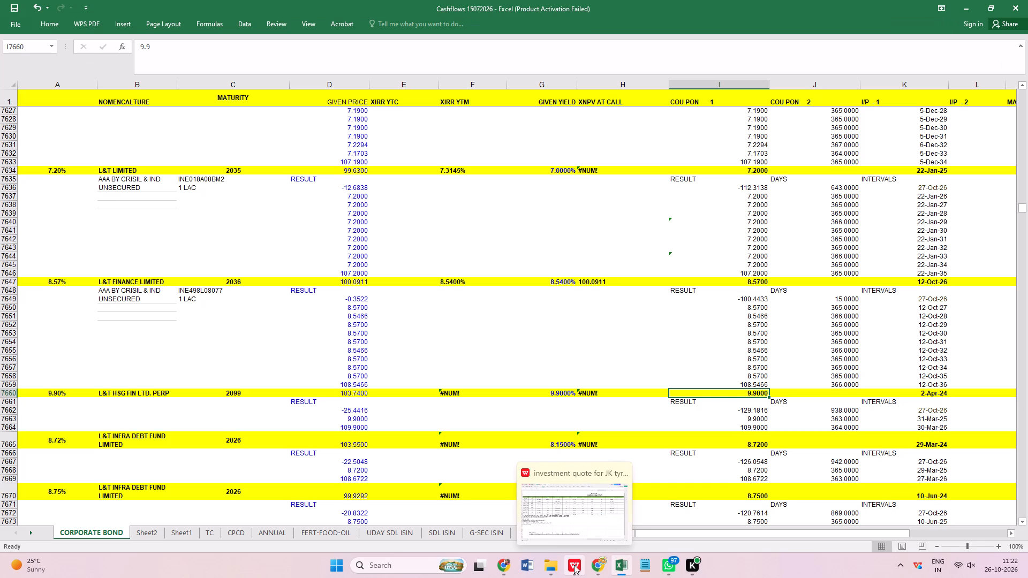
left_click(588, 522)
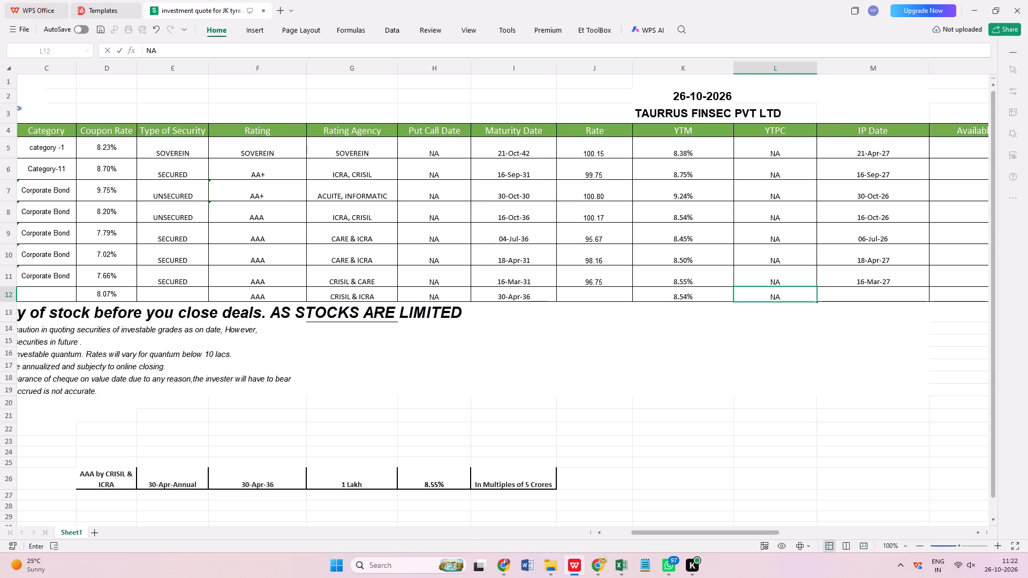
left_click(703, 291)
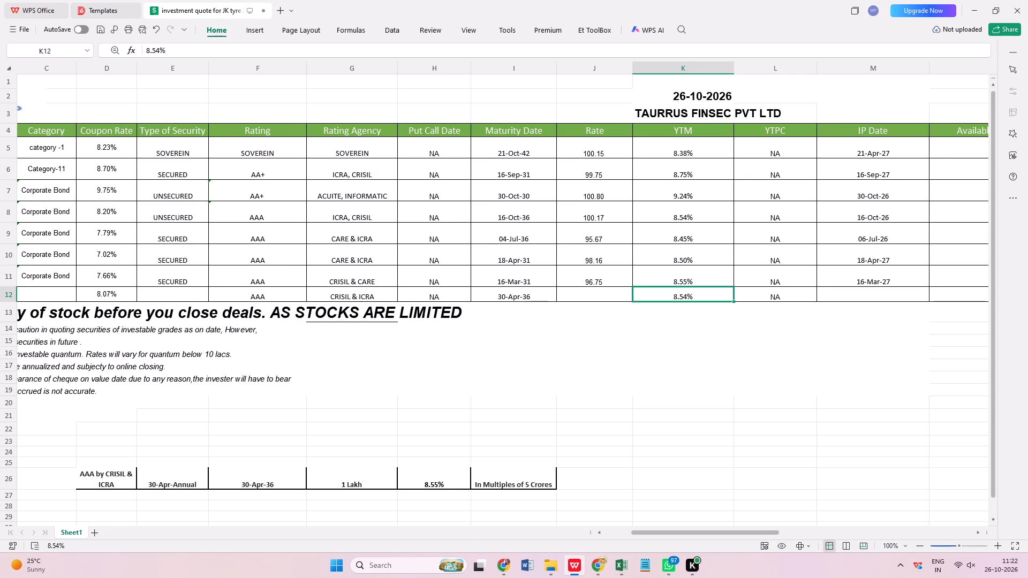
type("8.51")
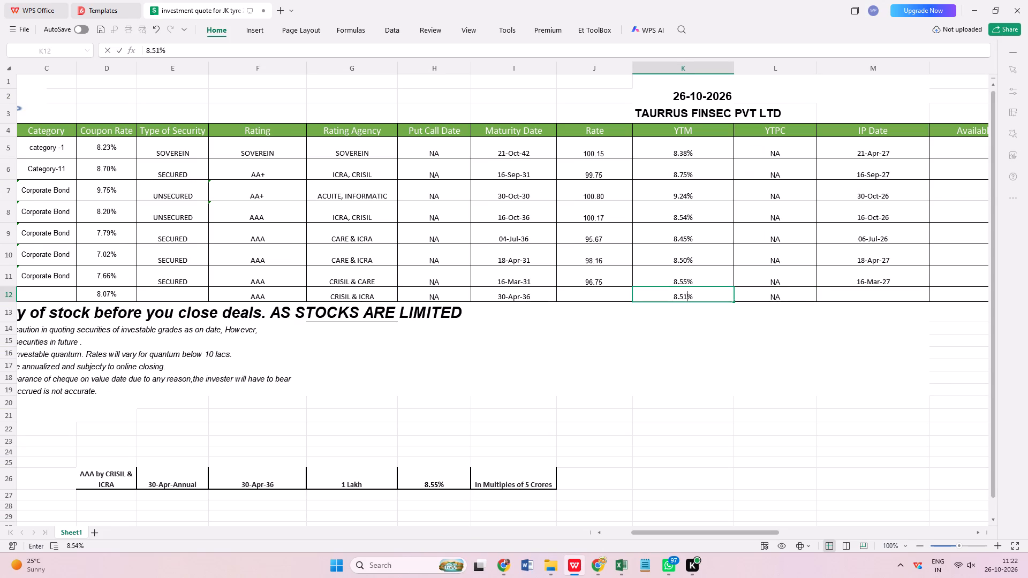
Enter the IP date 30/04/2027 for the Aditya Birla bond in M12.
left_click(858, 293)
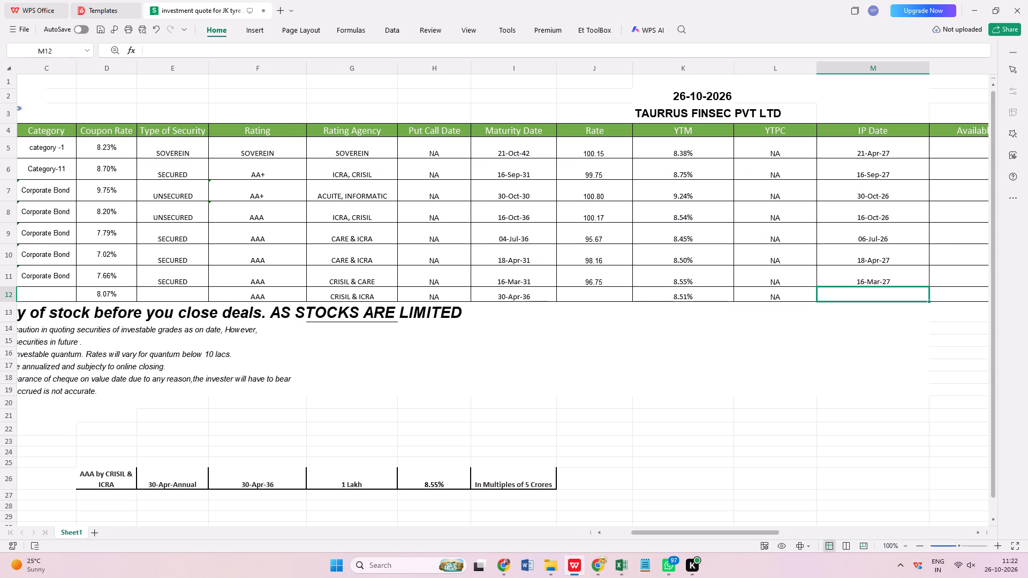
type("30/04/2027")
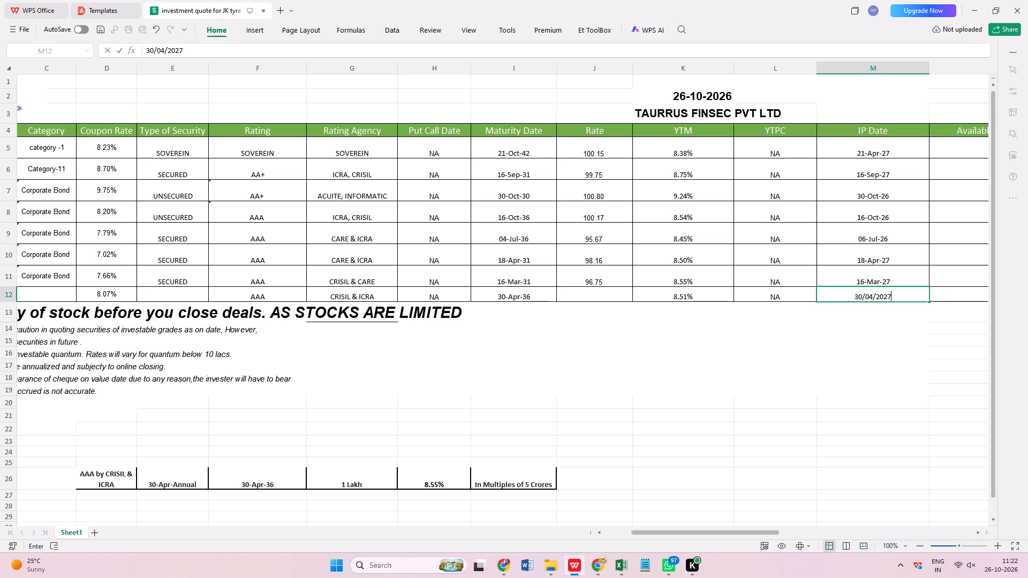
Enter "MULTIPLE OF 10 LAKH" as the available quantity of the Aditya Birla bond in N12.
left_click(978, 532)
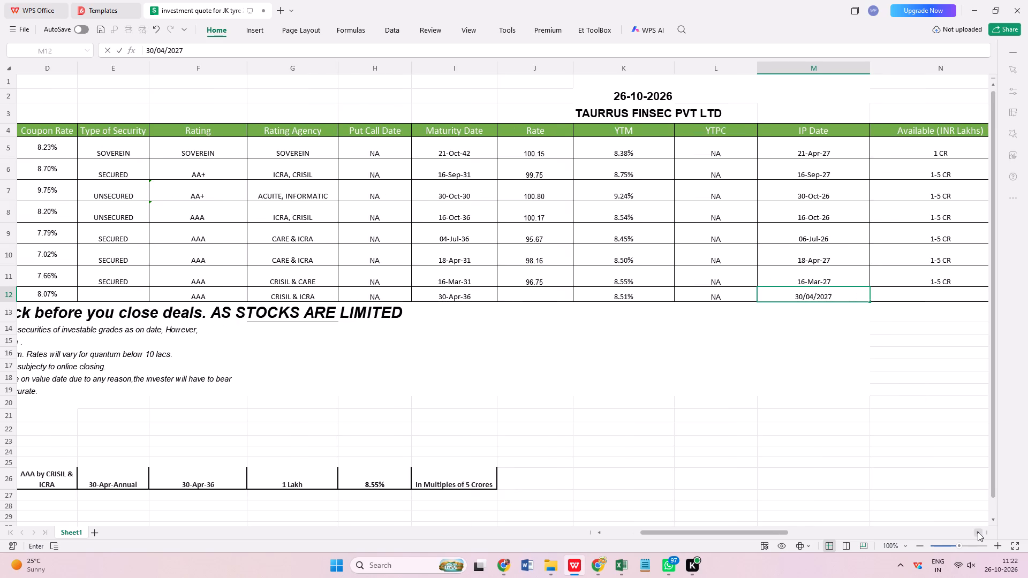
left_click(978, 532)
left_click(873, 293)
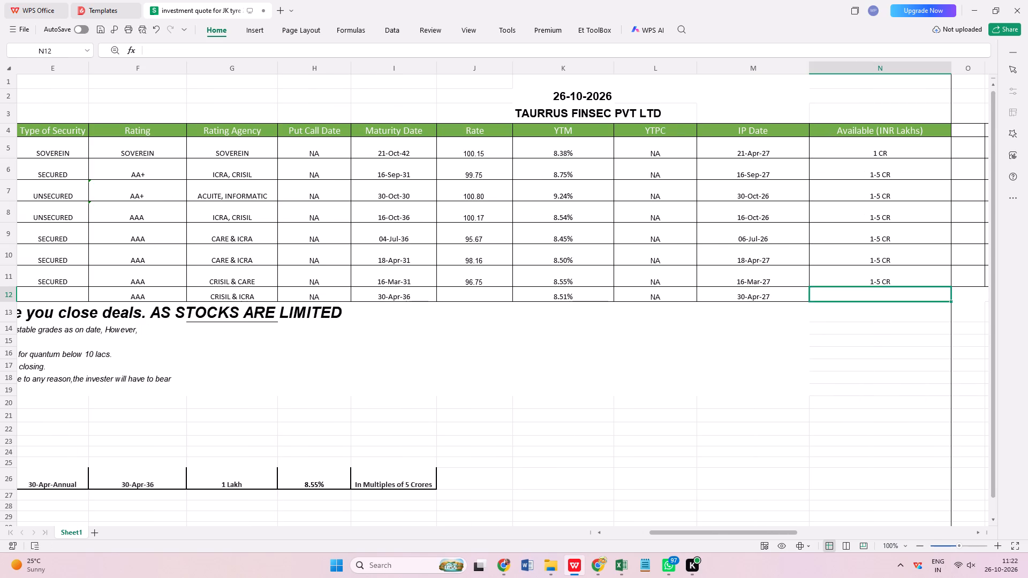
type("mI")
key("BackSpace")
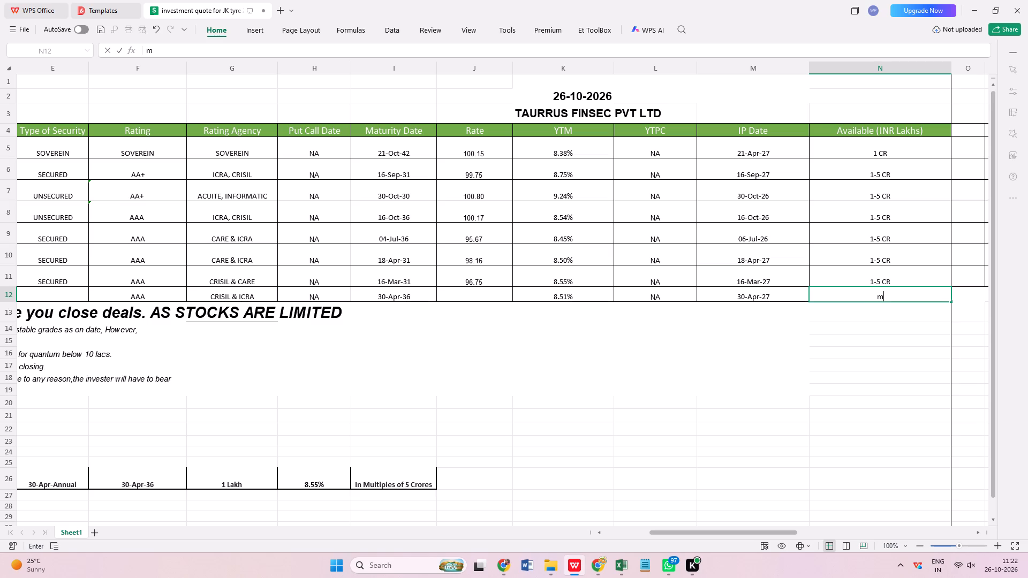
type("ULTIPLE OF 10 LAKH")
left_click(852, 297)
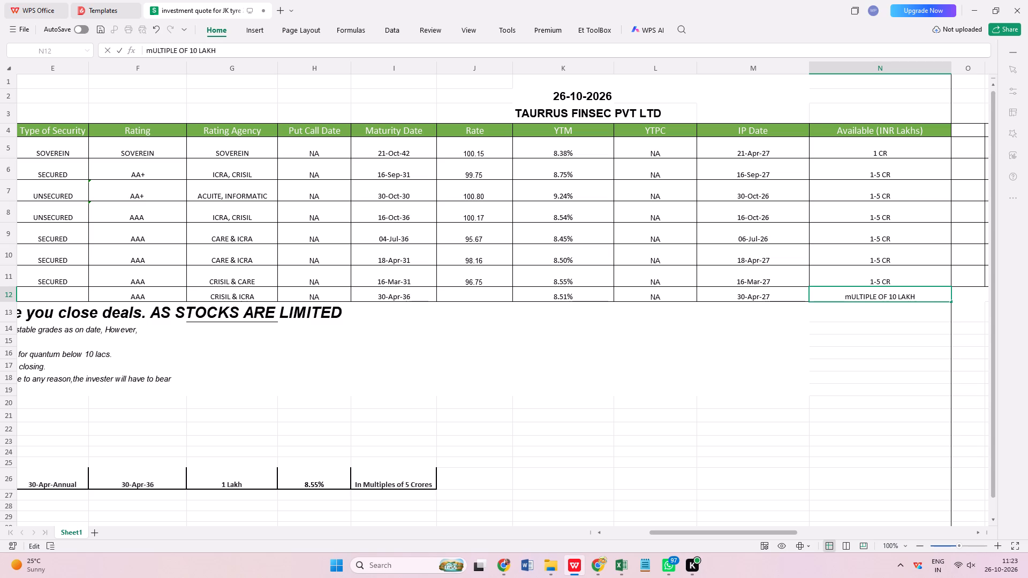
key("BackSpace")
key("m")
Delete row 26 holding the leftover Aditya Birla source data below the quote.
left_click_drag(757, 531, 594, 530)
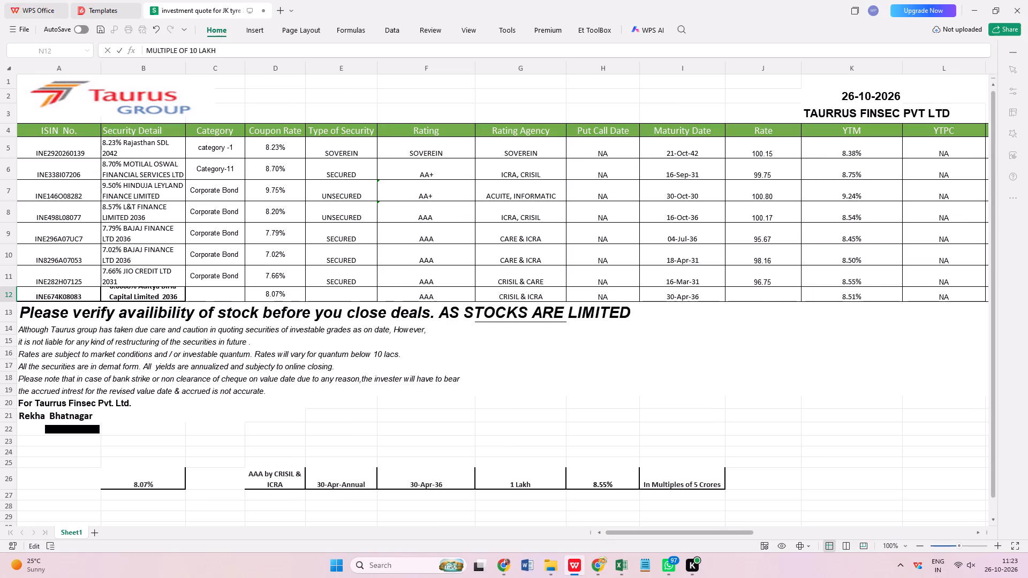
left_click(13, 480)
right_click(13, 480)
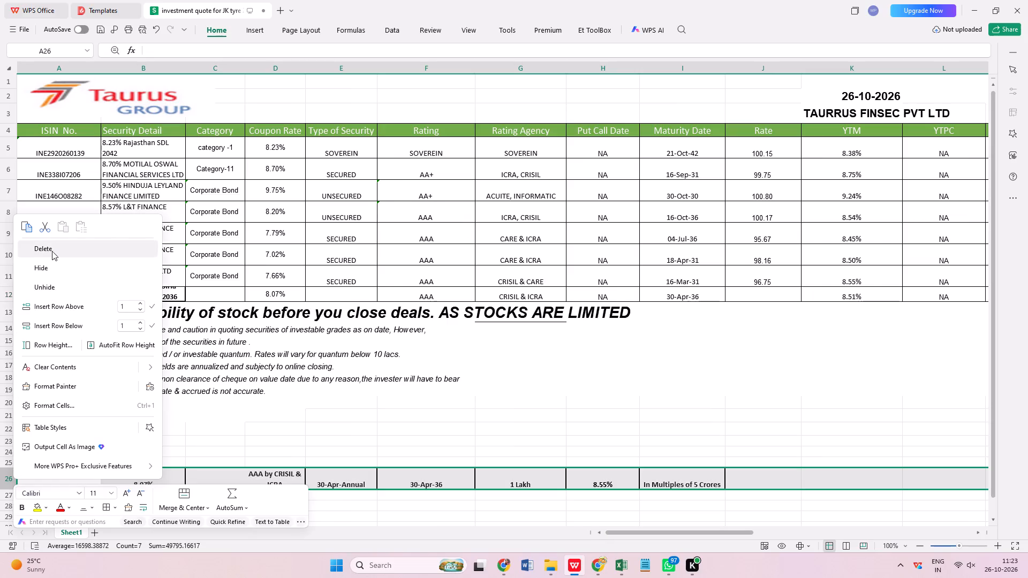
left_click(52, 250)
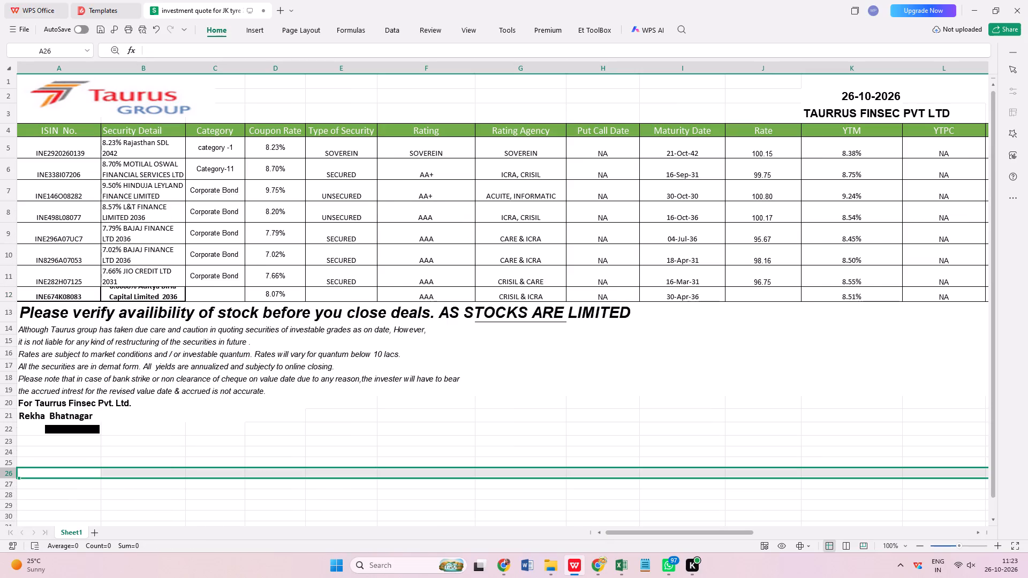
Copy the category "Category-11" from C6 into C7 through C12.
left_click(226, 172)
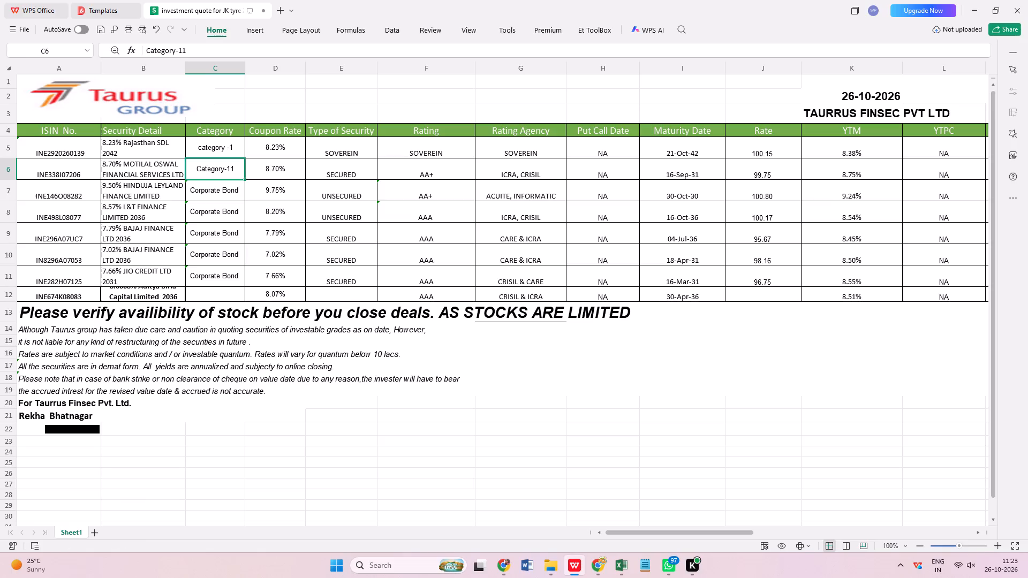
key("ctrl+c")
left_click_drag(224, 194, 216, 229)
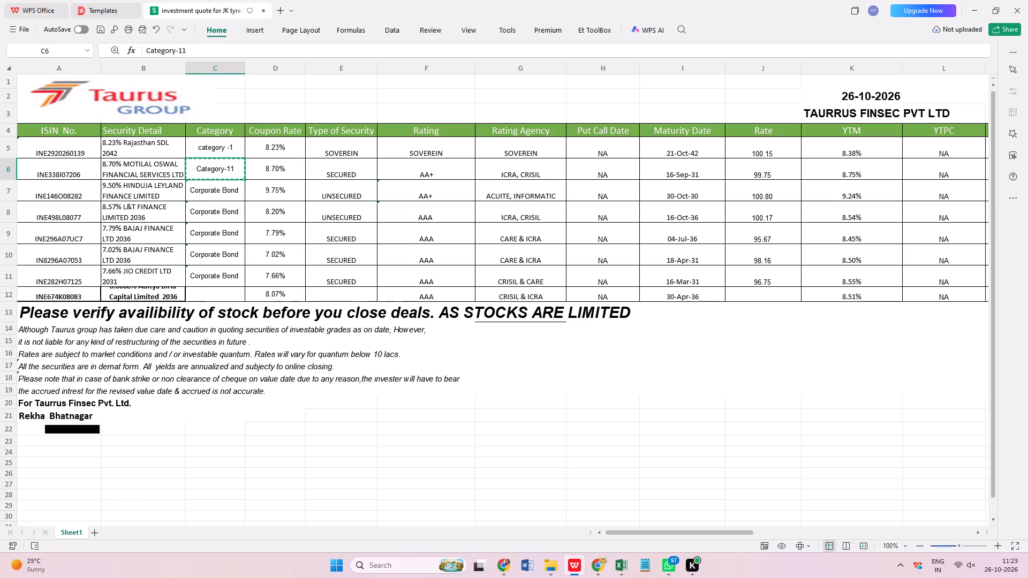
left_click_drag(216, 229, 225, 296)
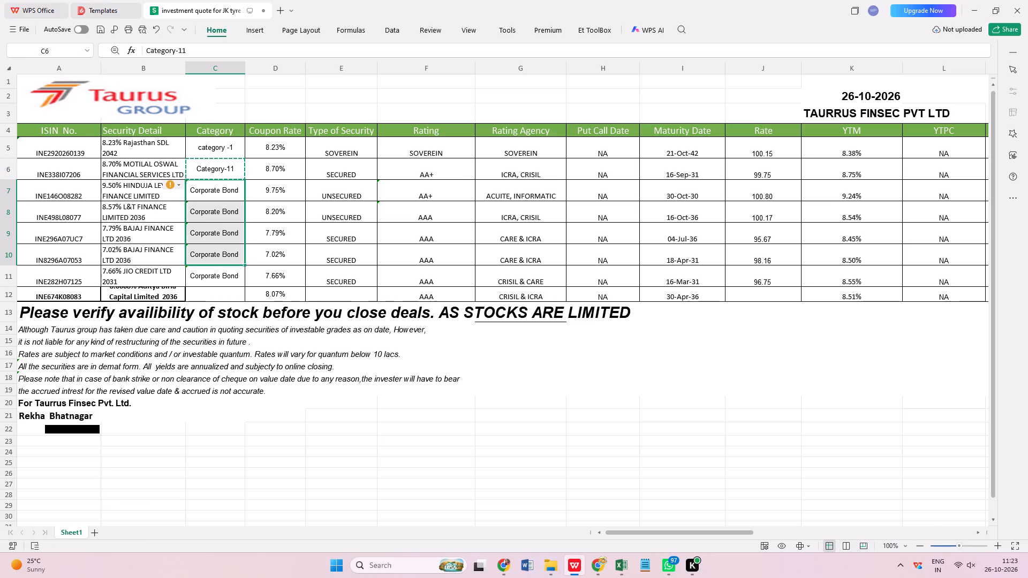
key("ctrl+v")
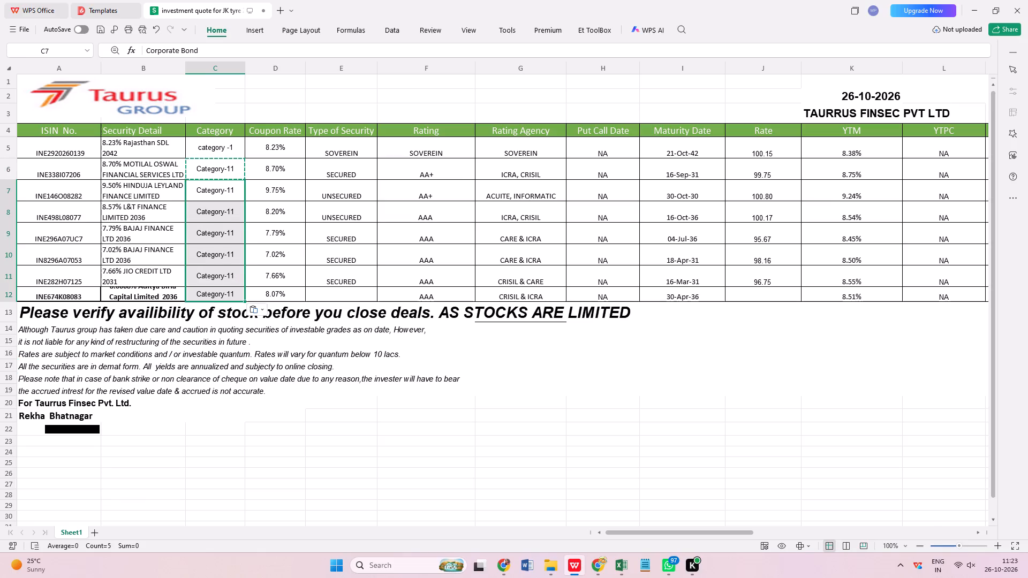
Look up the ISIN from A12 on the NSDL India Bond Info site in Chrome and examine its instrument details for secured or unsecured status.
triple_click(90, 295)
triple_click(87, 294)
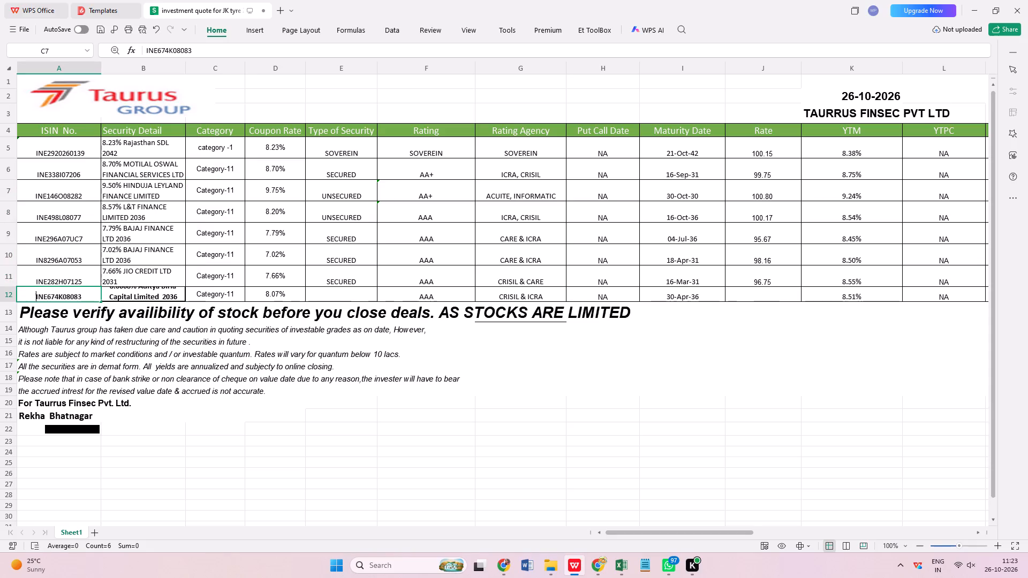
double_click(81, 294)
key("ctrl+c")
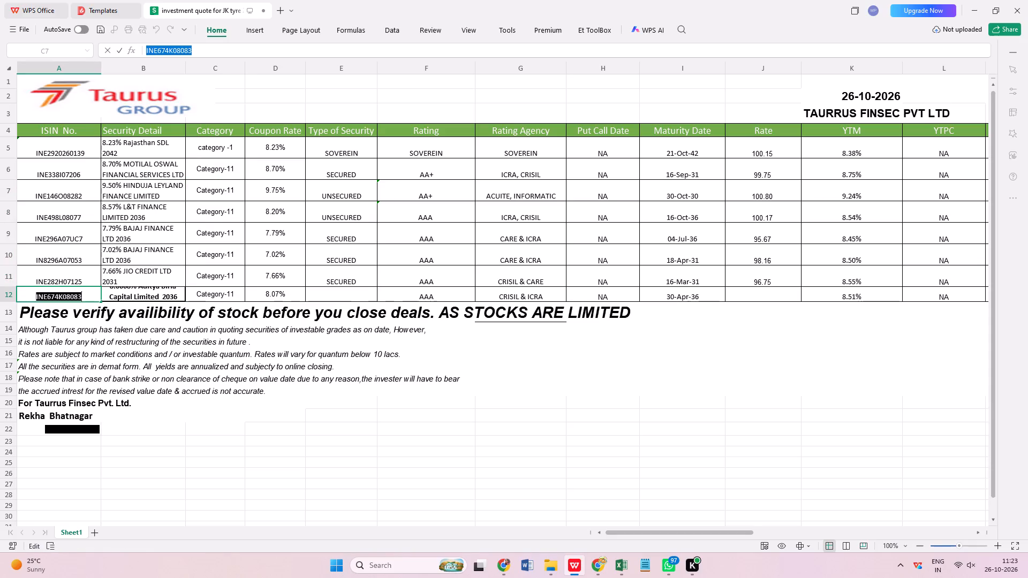
left_click(595, 566)
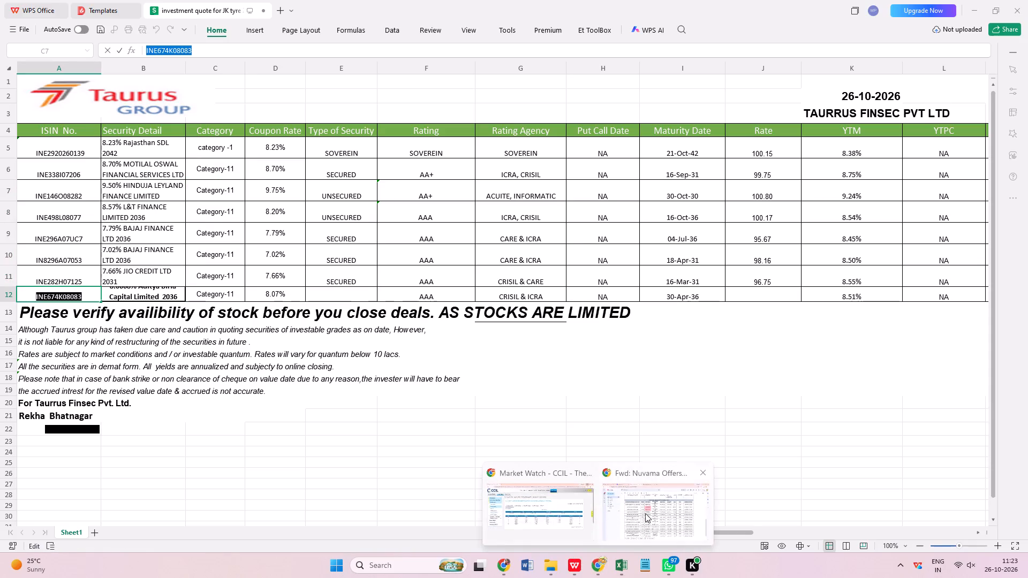
left_click(646, 512)
left_click(438, 4)
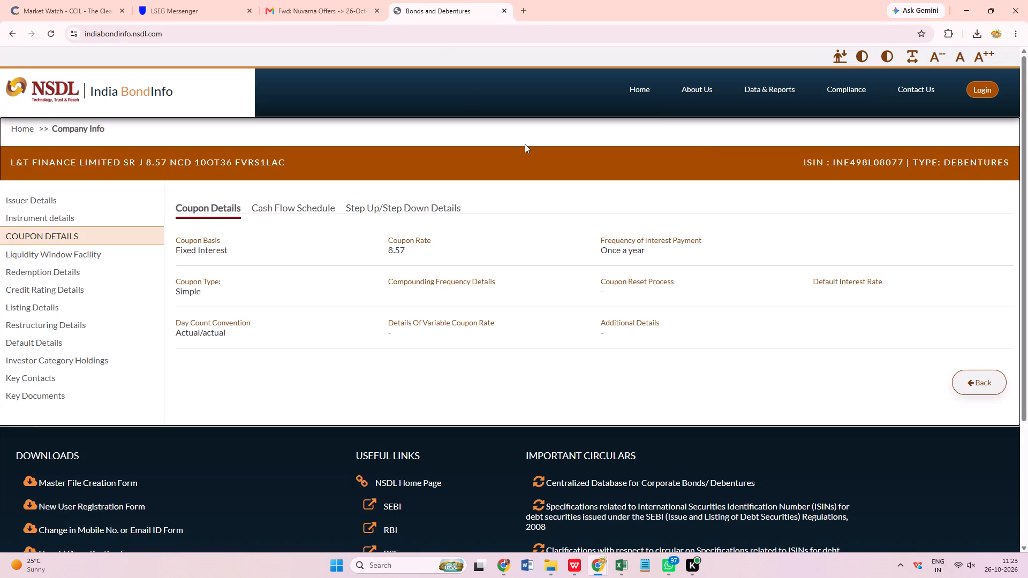
left_click(641, 90)
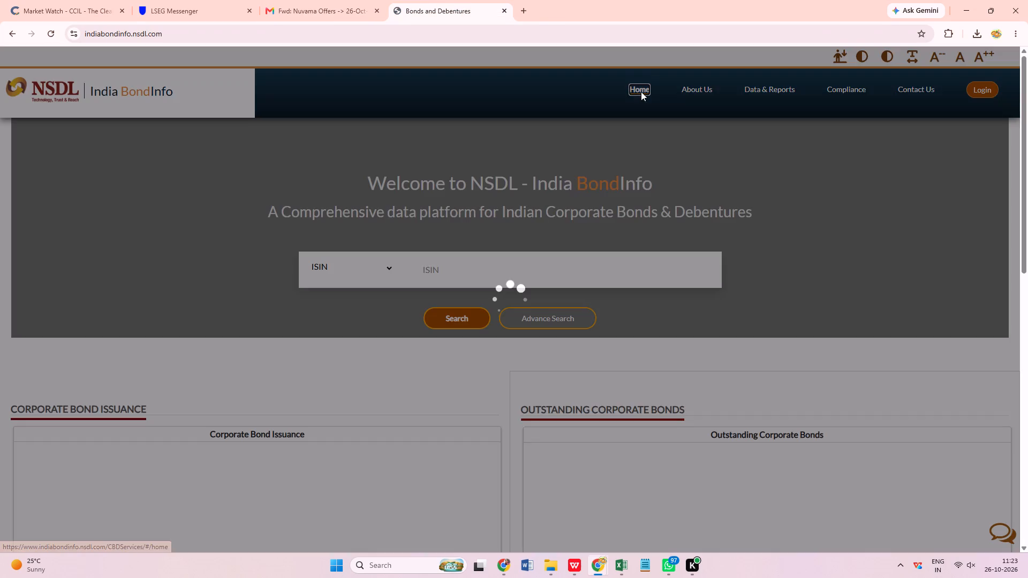
left_click(427, 269)
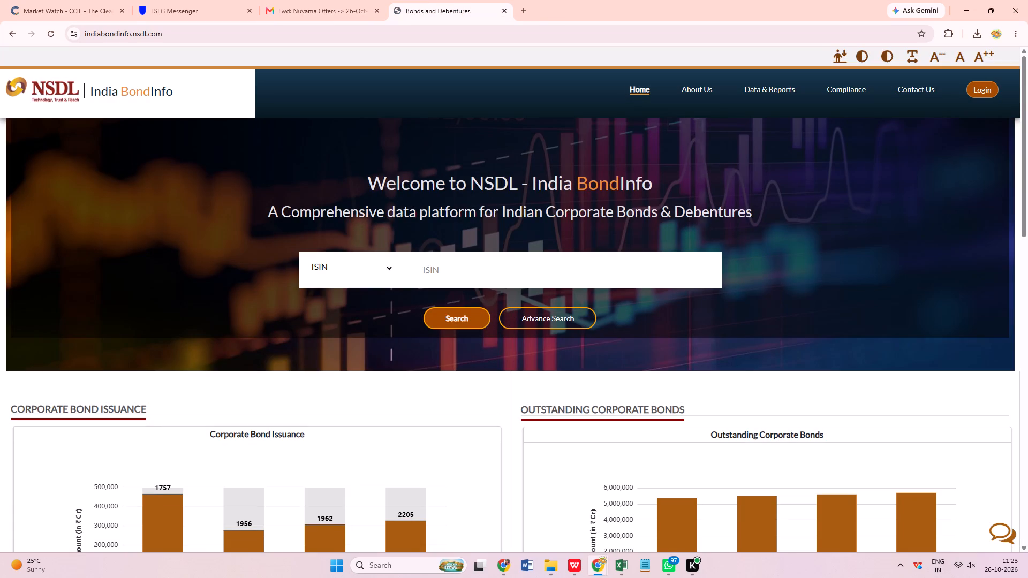
key("ctrl+v")
left_click(441, 311)
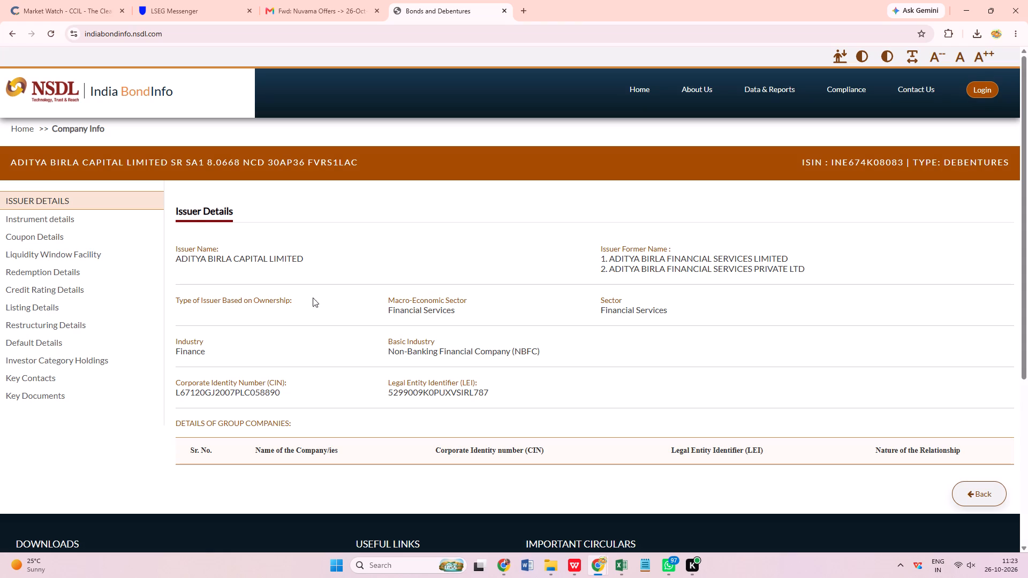
left_click(48, 220)
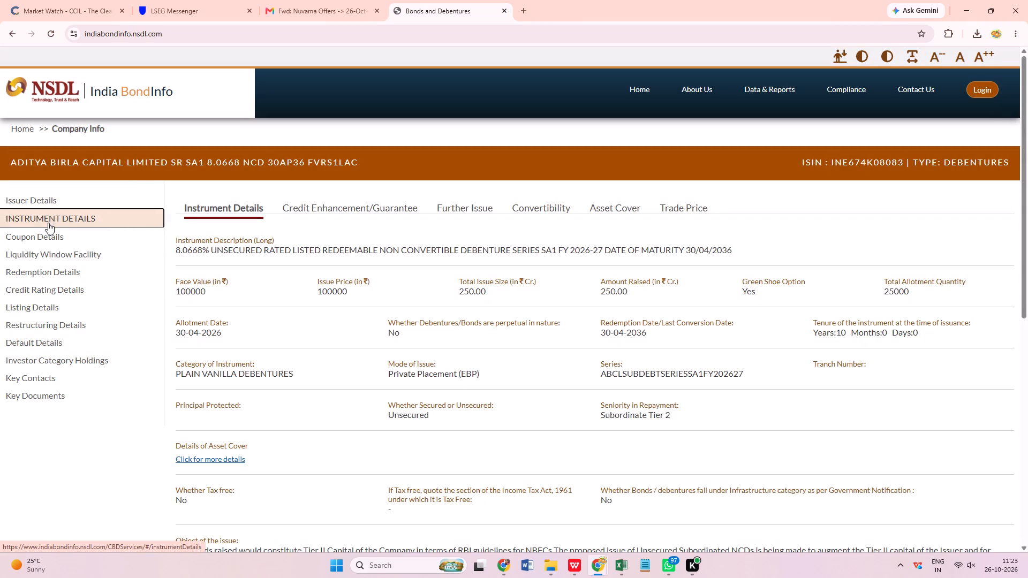
Return to the quote in WPS Office and set the Aditya Birla bond's type of security in E12 to UNSECURED.
left_click(617, 560)
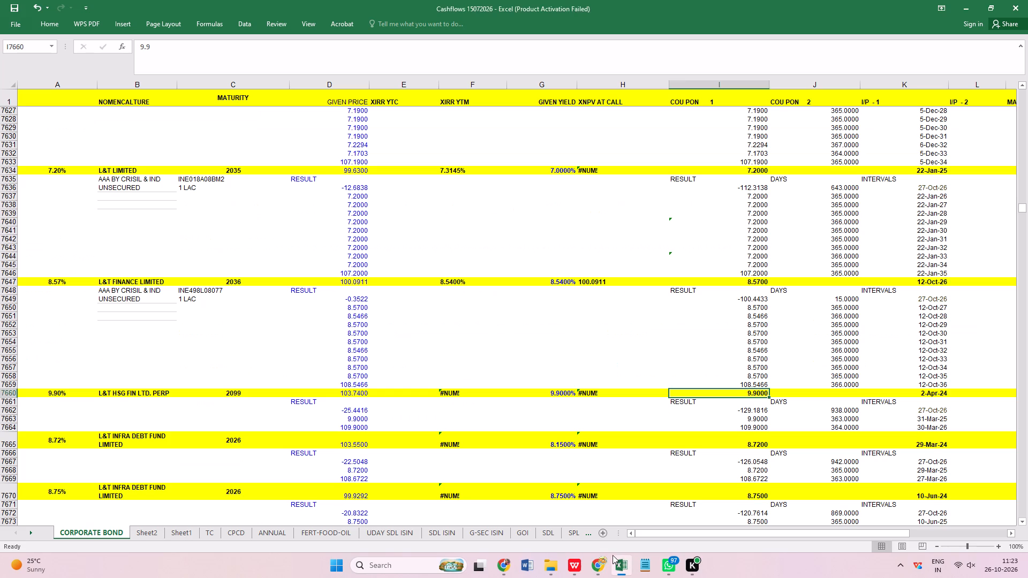
left_click(594, 568)
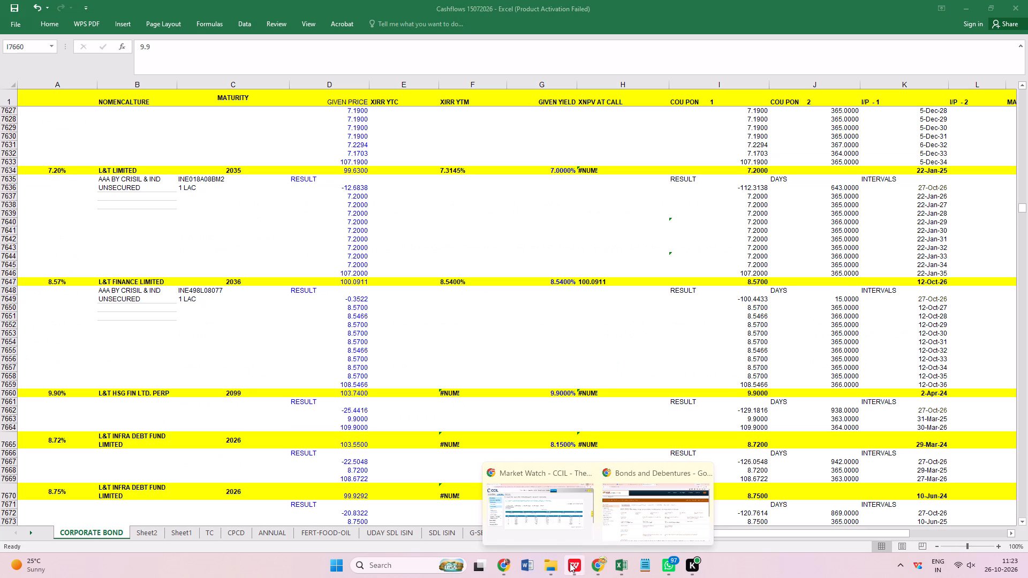
left_click(967, 7)
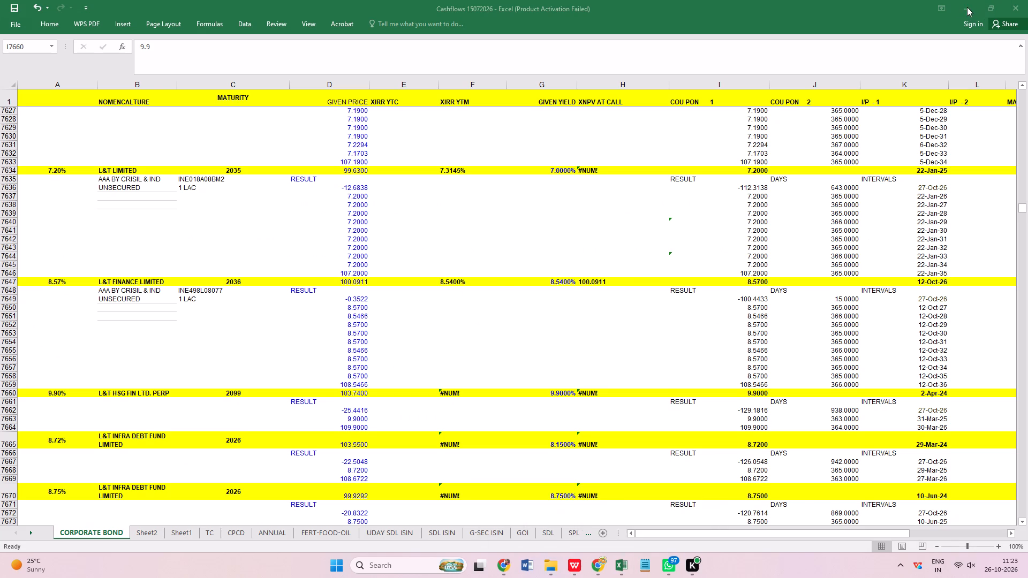
left_click(967, 6)
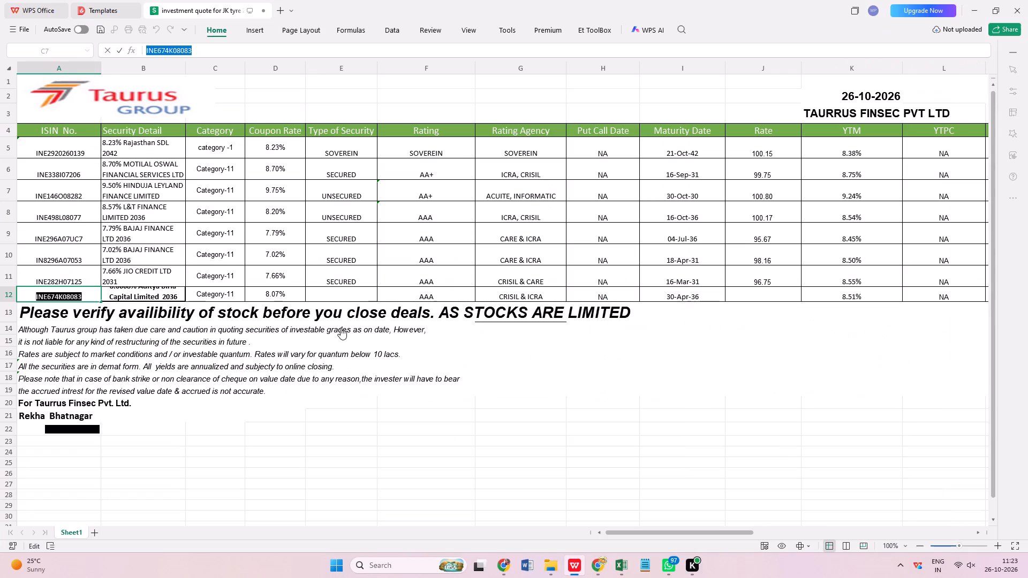
left_click(334, 295)
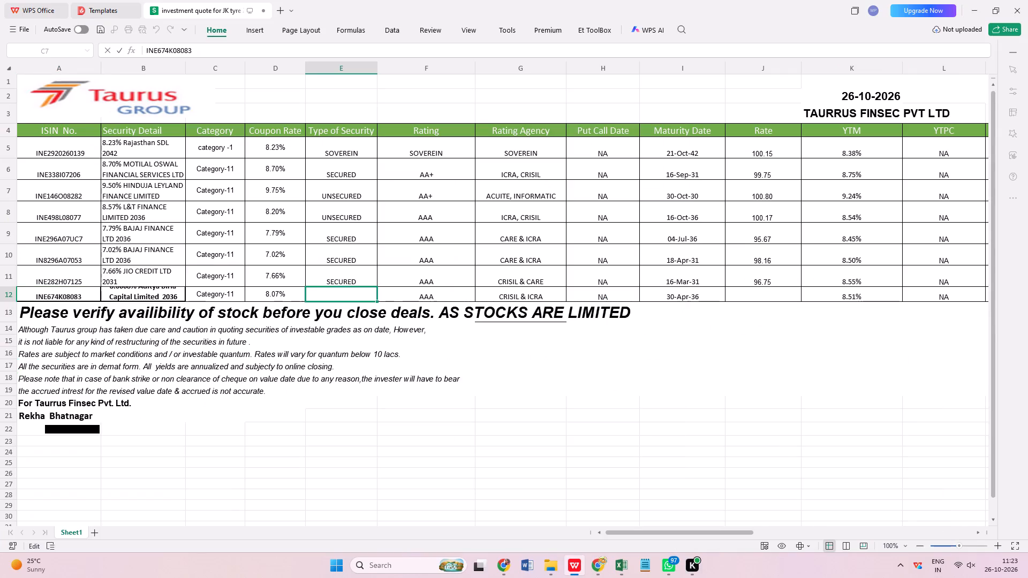
key("u")
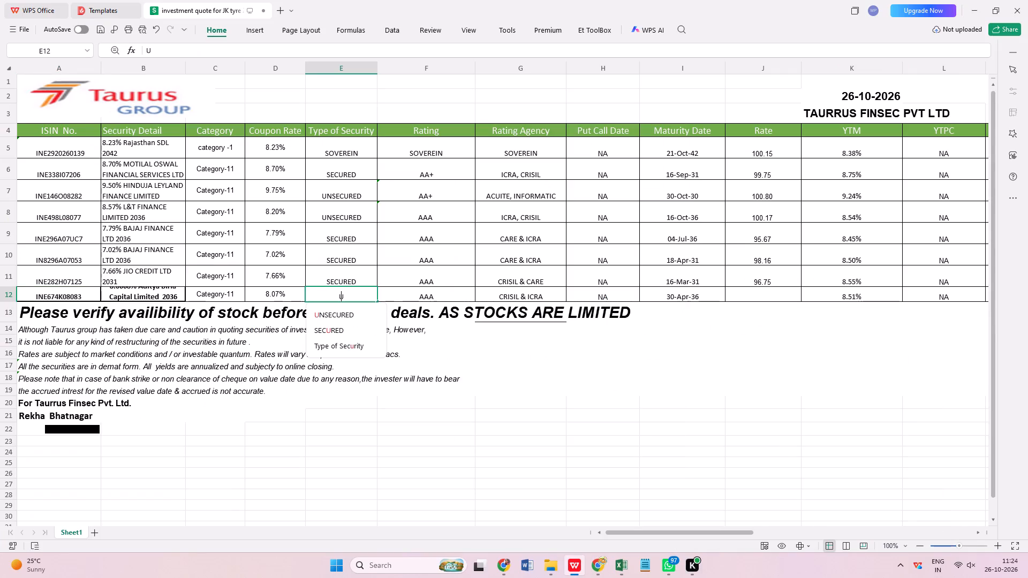
left_click(338, 316)
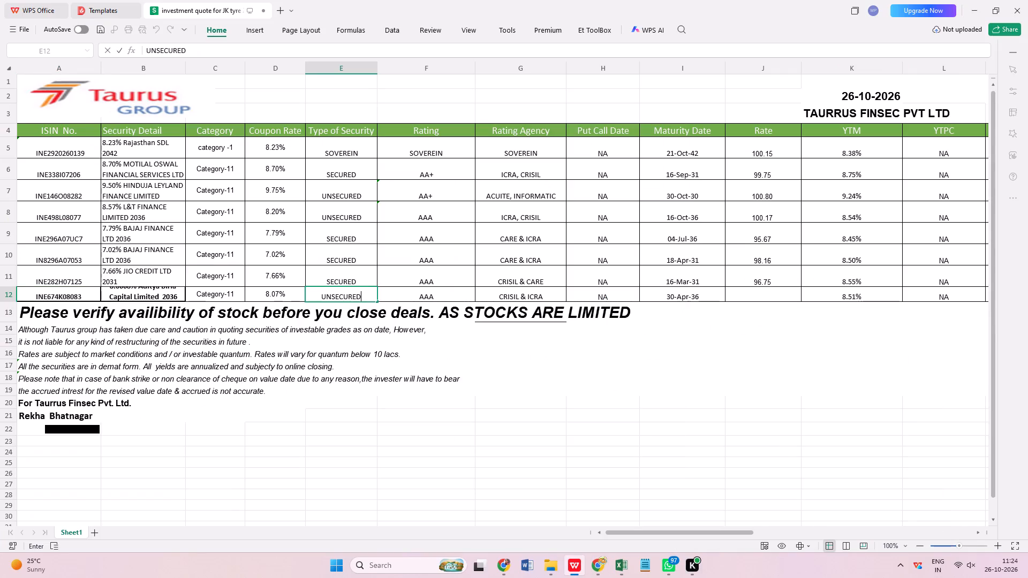
Copy the ISIN INE674K08083 from A12 and find it in the Cashflows workbook's CORPORATE BOND sheet in Excel.
triple_click(83, 296)
left_click(84, 294)
triple_click(82, 297)
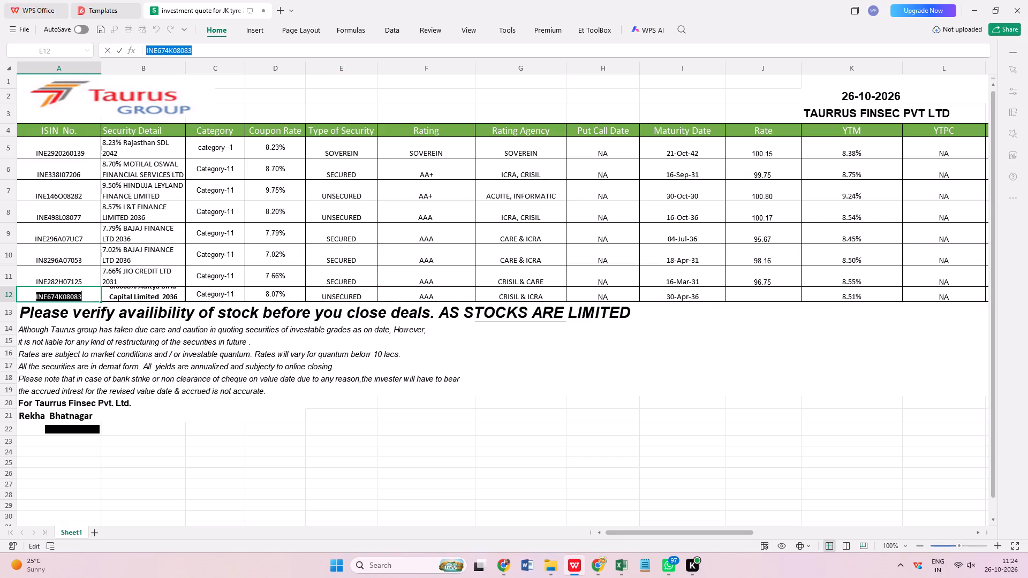
key("ctrl+c")
left_click(645, 522)
left_click(507, 345)
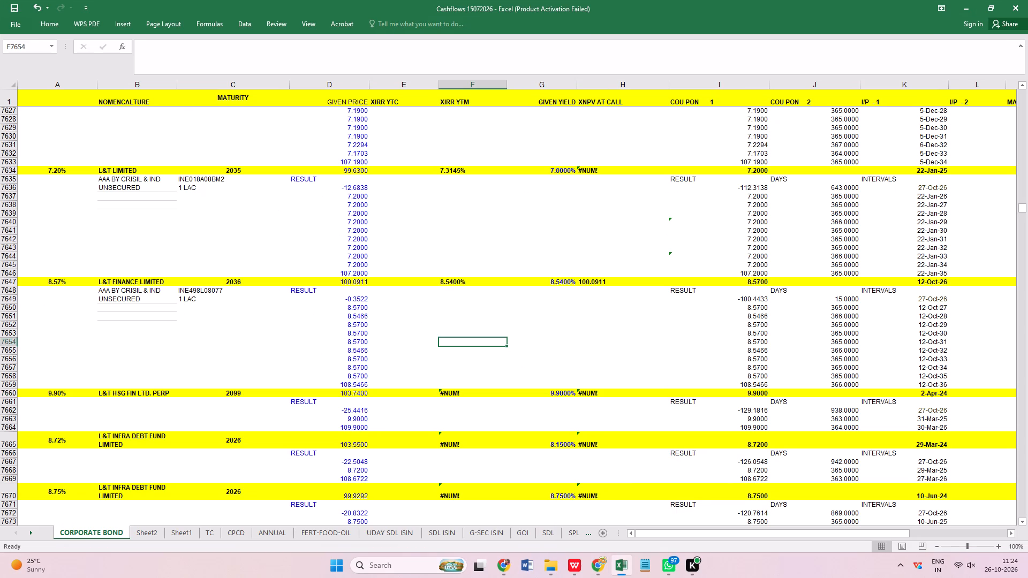
key("ctrl+f")
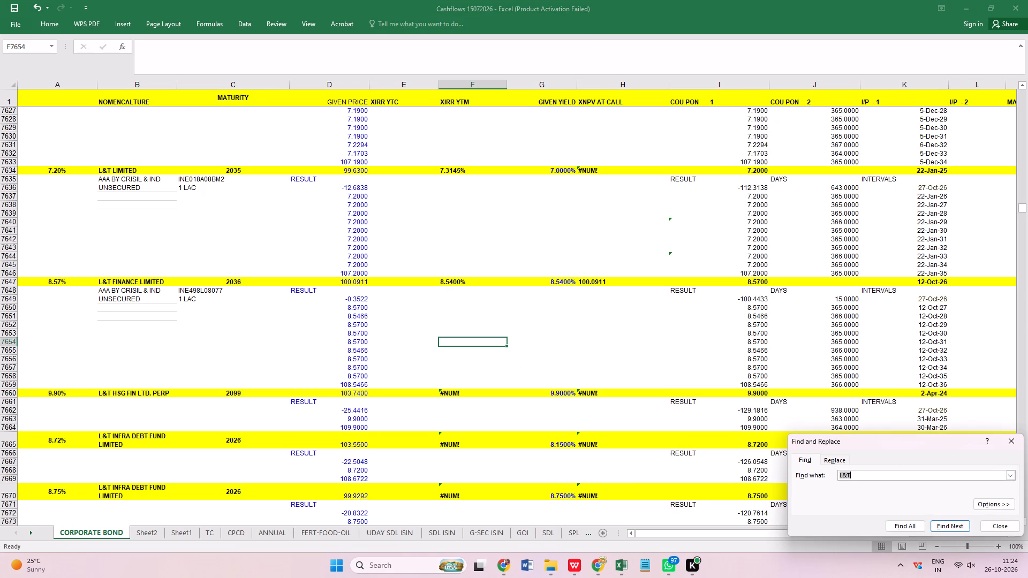
left_click_drag(857, 474, 803, 467)
key("ctrl+v")
key("Return")
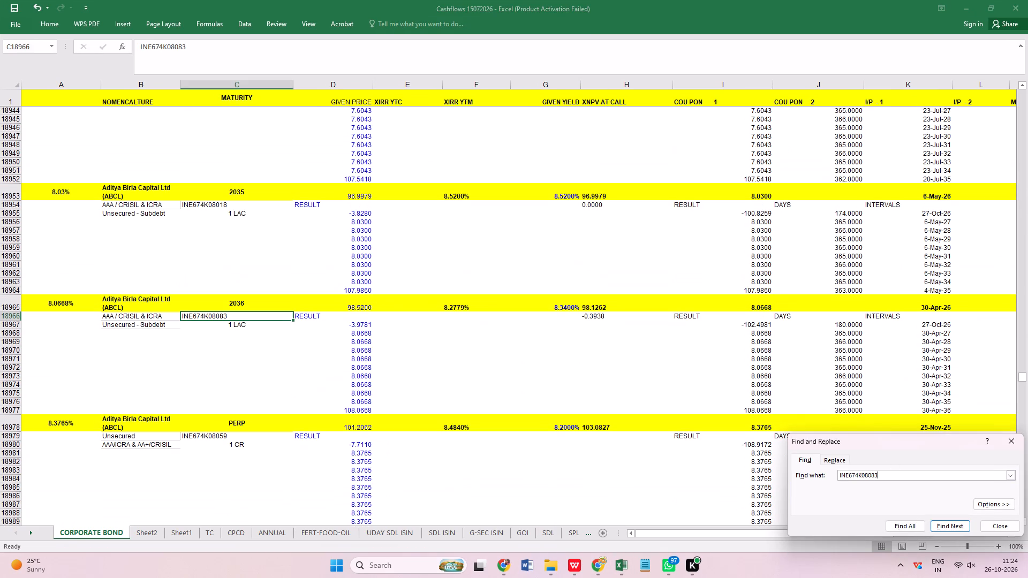
Set the 8.0668% Aditya Birla Capital 2036 bond's given yield to 8.51% and its given price to 97.0584.
left_click(565, 308)
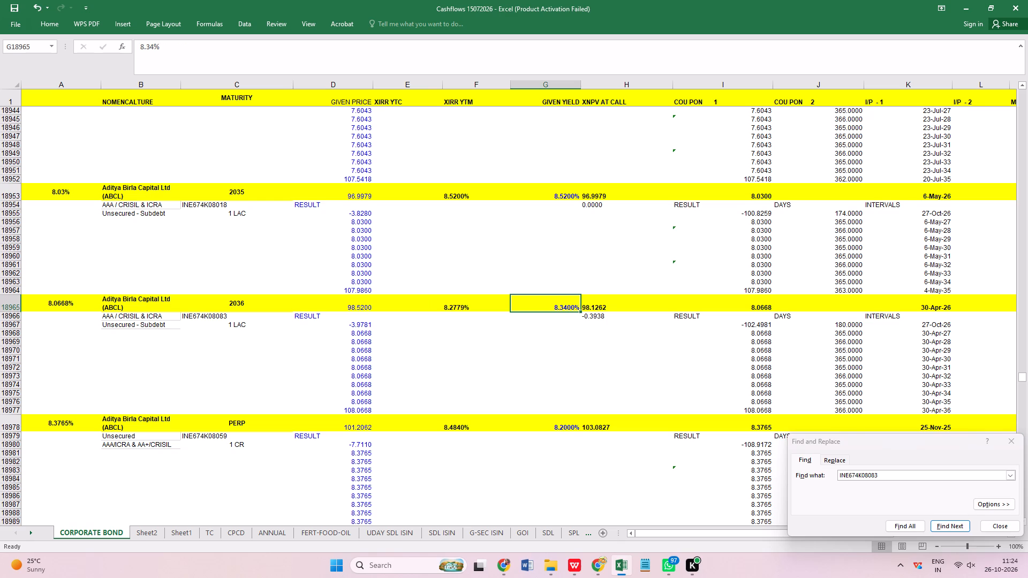
type("8.51")
key("Return")
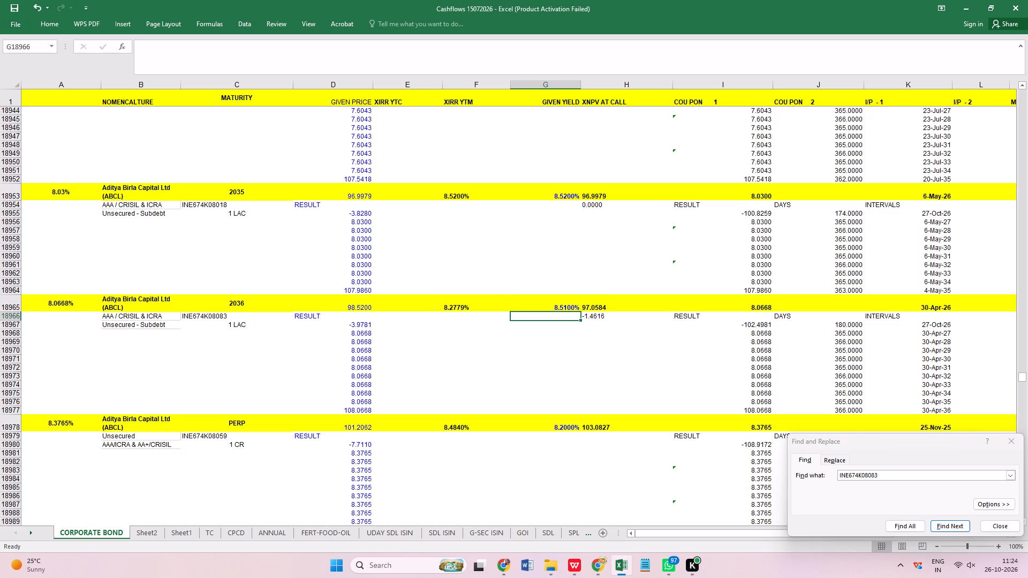
left_click(356, 305)
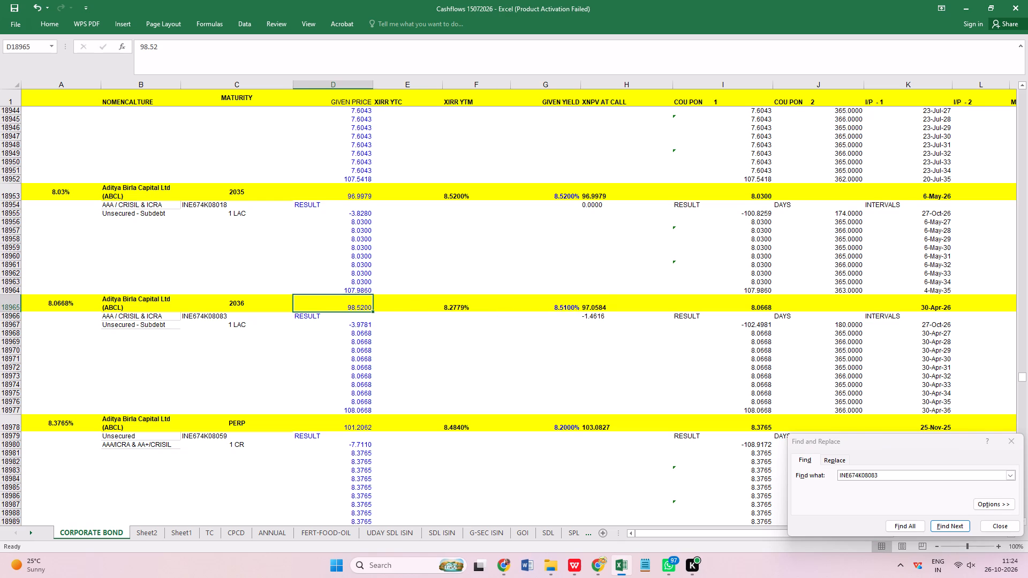
type("97.")
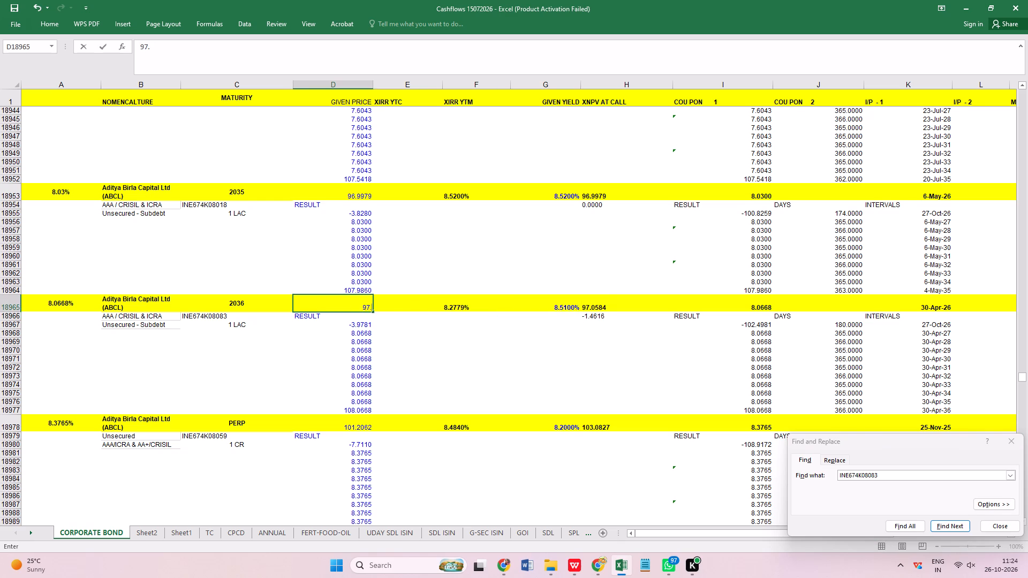
type("0584")
key("Return")
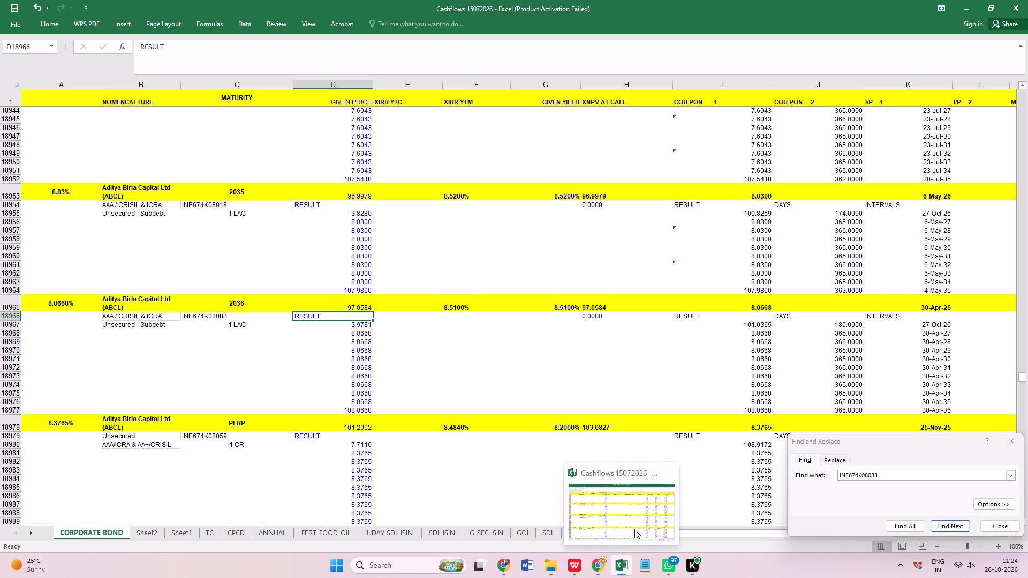
Return to the quote in WPS Office and enter the rate 97.06 for the Aditya Birla bond in J12.
left_click(581, 514)
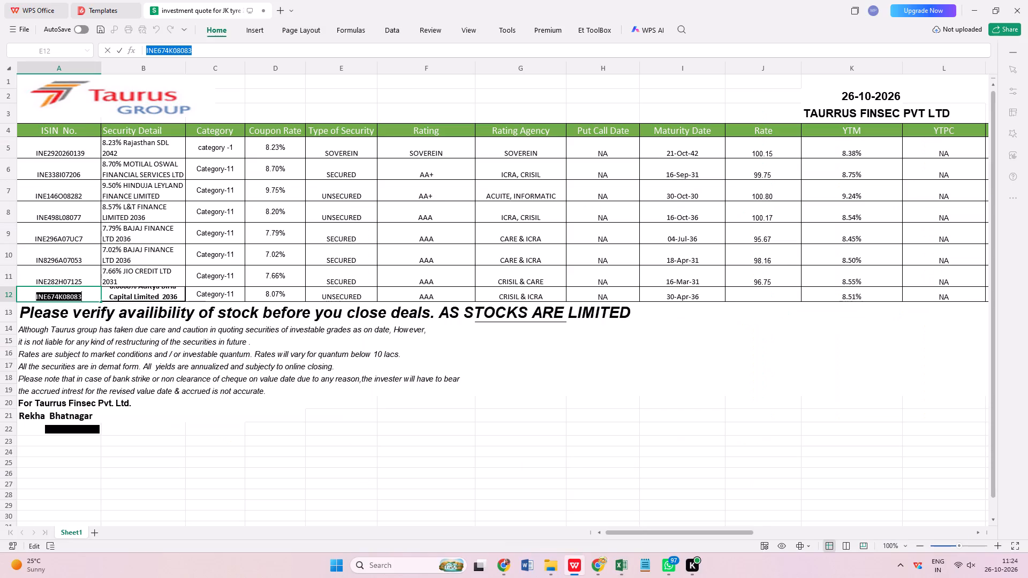
left_click(751, 295)
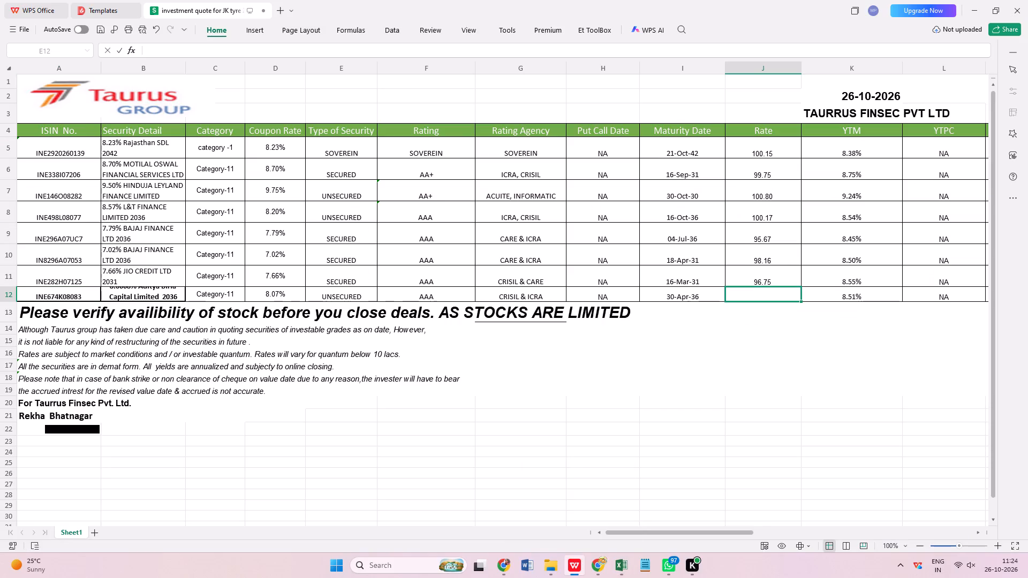
type("97")
type(".06")
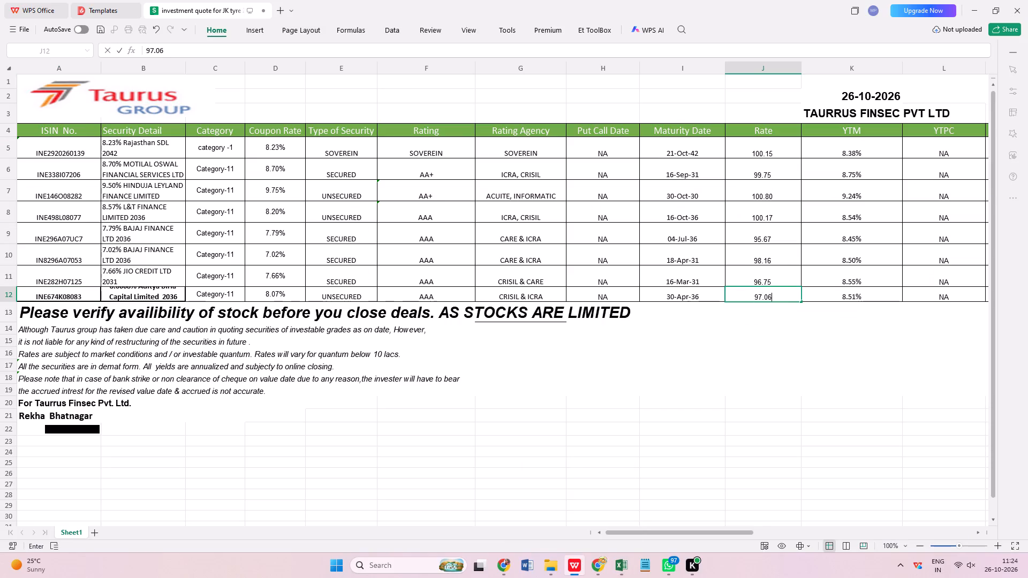
left_click(774, 348)
Copy the formatting of row 11 onto the Aditya Birla bond's row 12 with Format Painter.
left_click(4, 272)
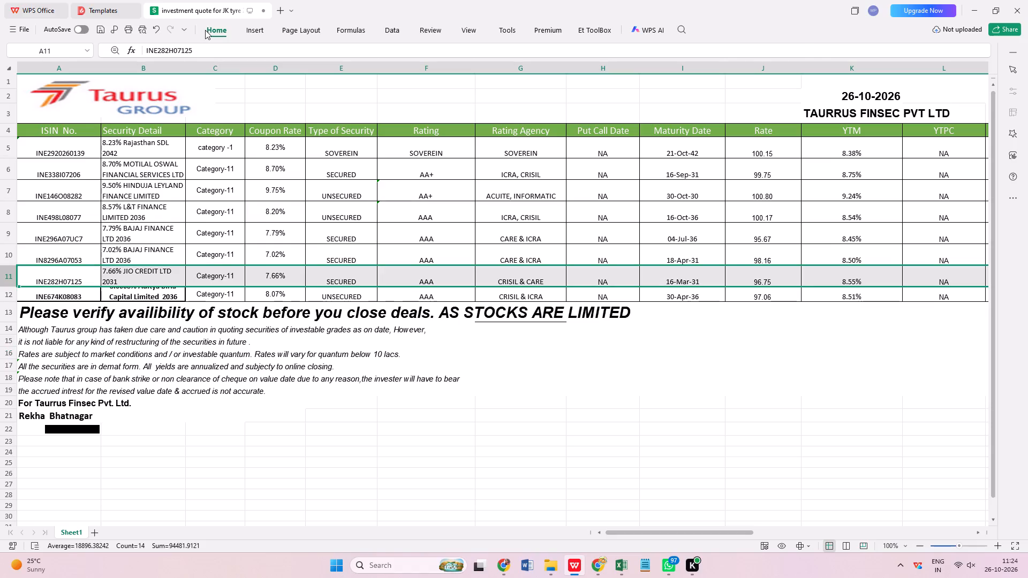
left_click(208, 29)
left_click(20, 65)
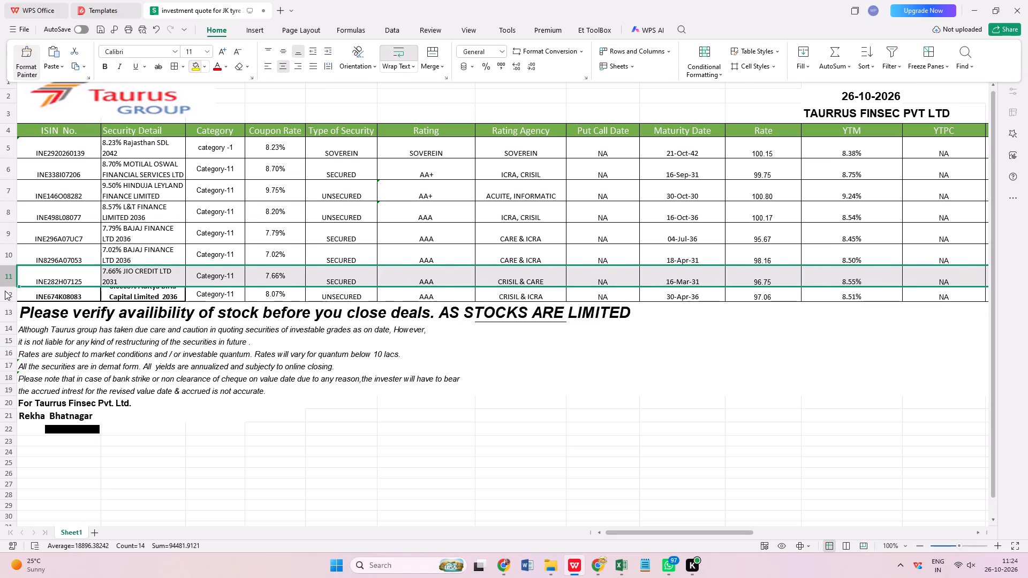
left_click(11, 292)
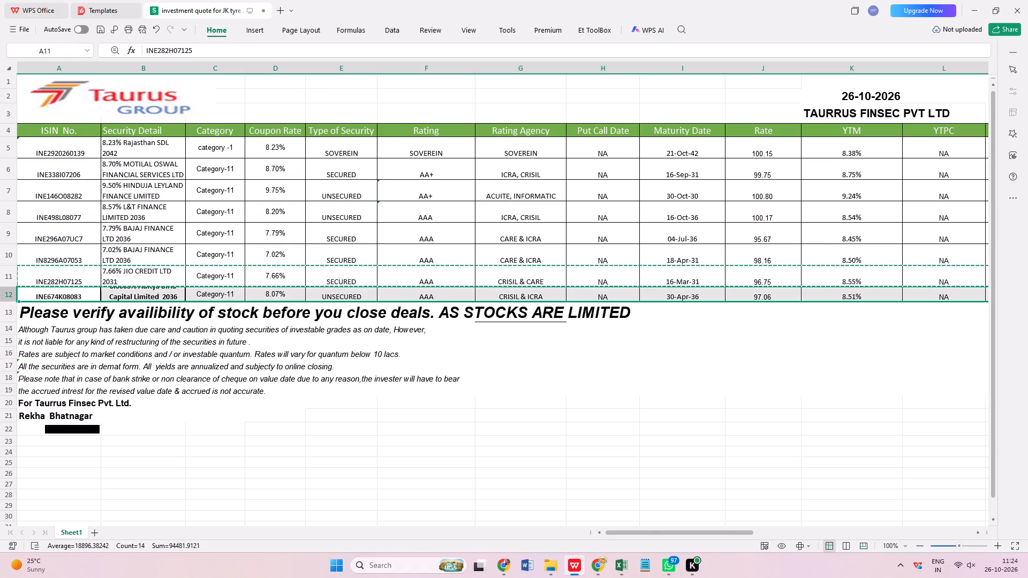
left_click(442, 465)
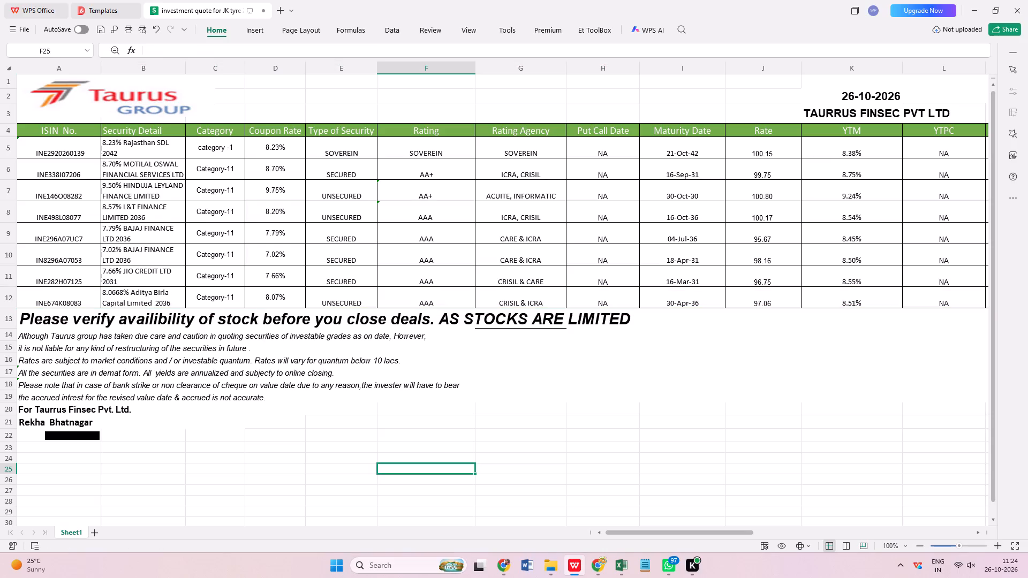
Increase the decimal places of the coupon rate in D12 to four, showing 8.0668%.
left_click(280, 293)
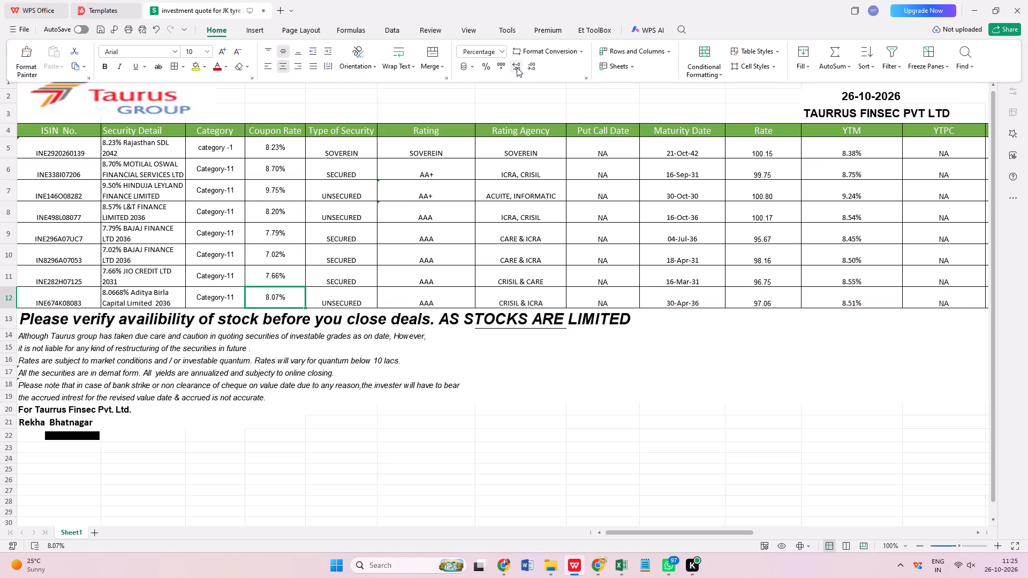
left_click(517, 67)
left_click(517, 66)
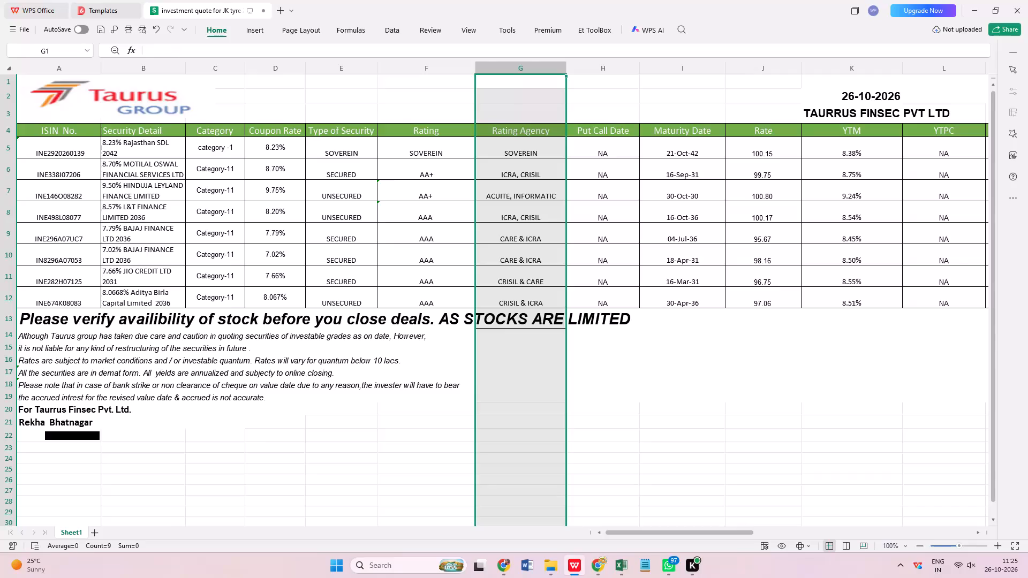
left_click(279, 296)
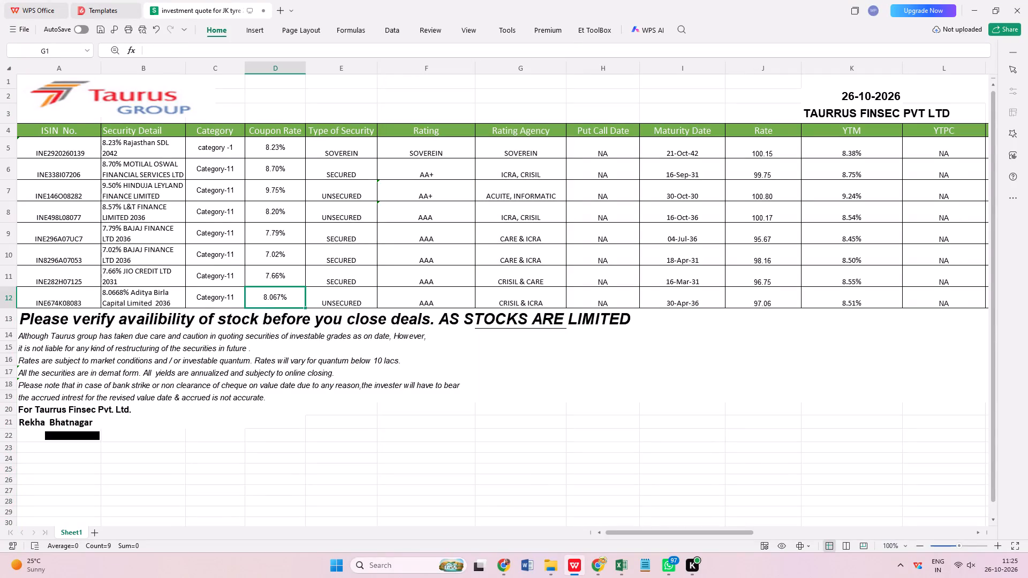
left_click(260, 33)
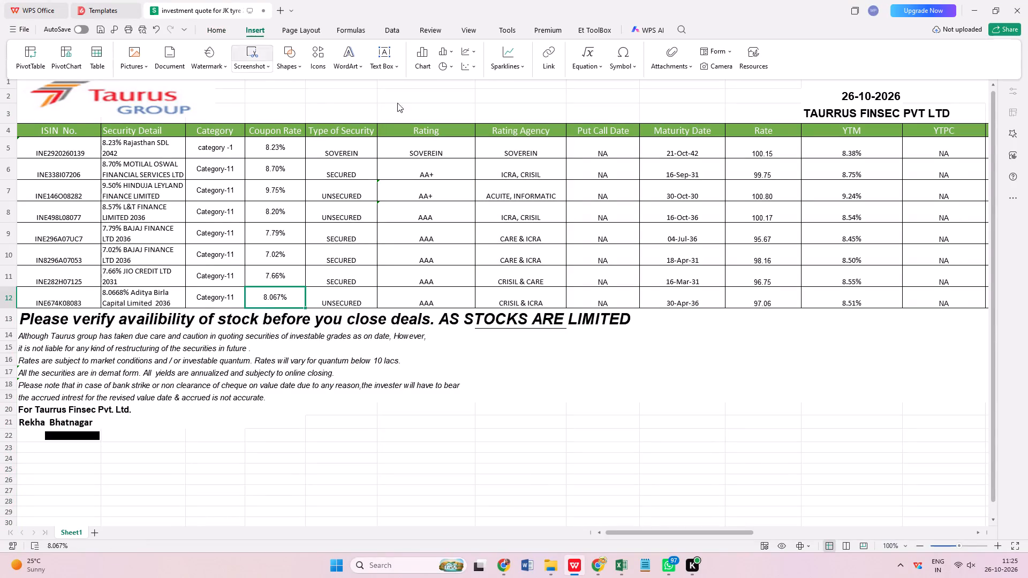
left_click(225, 31)
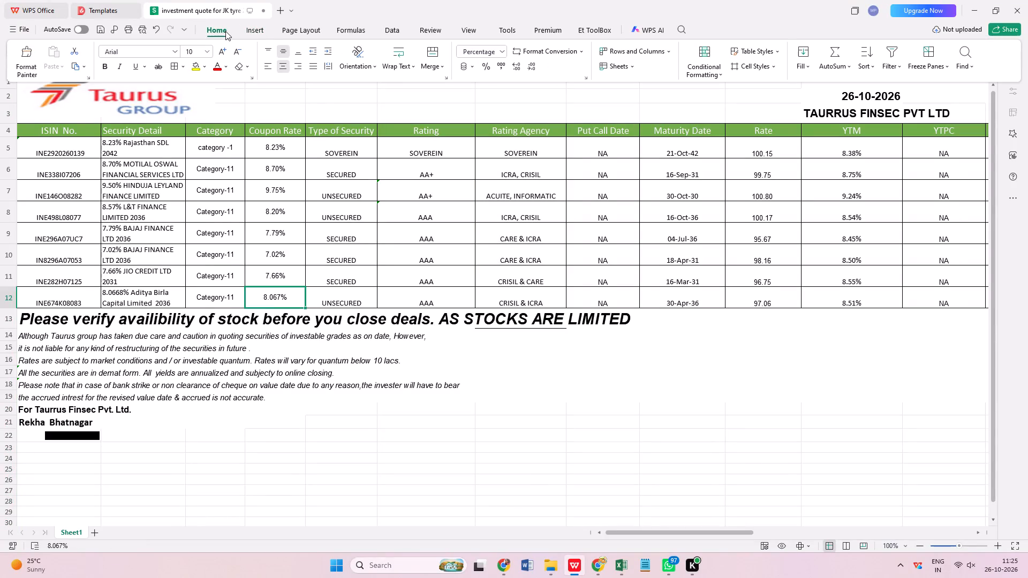
left_click(512, 64)
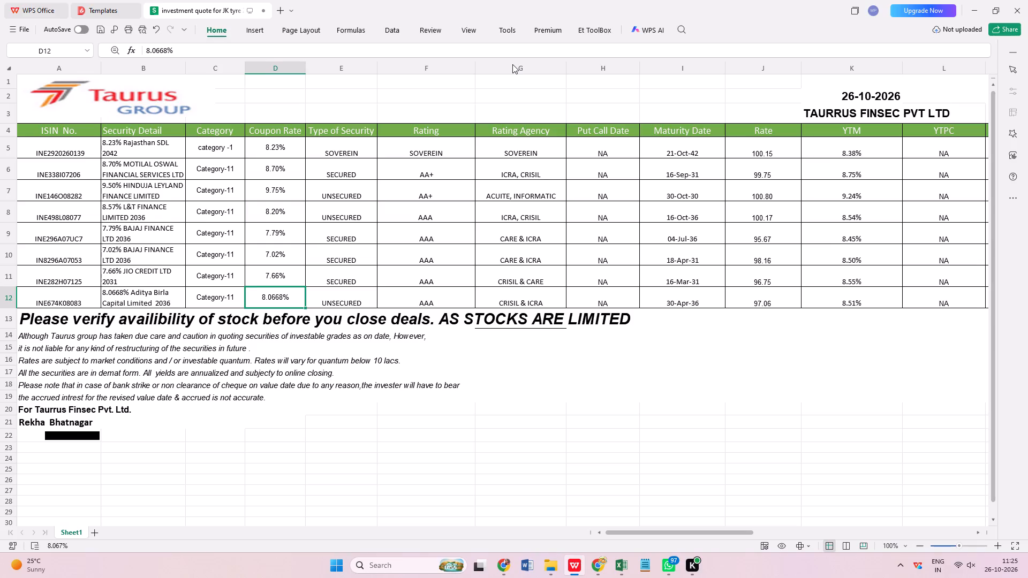
Save the completed JK tyre investment quote workbook under its existing name.
left_click(447, 419)
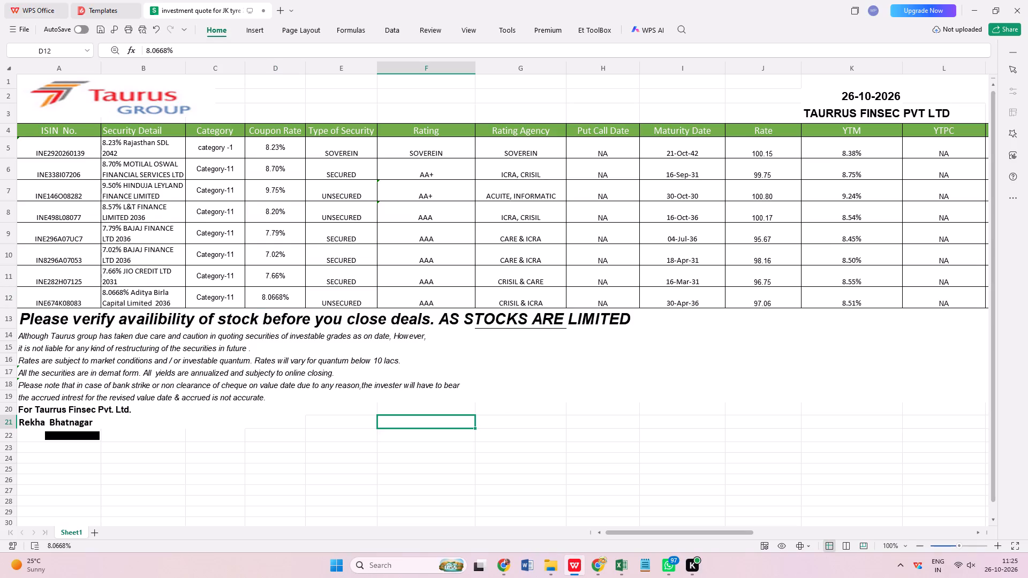
left_click(24, 28)
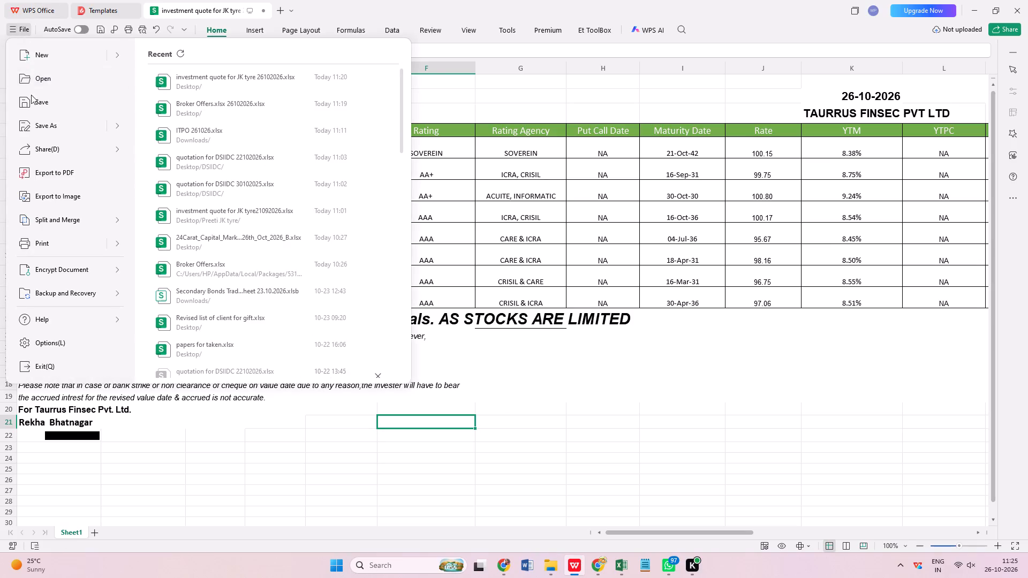
left_click(33, 100)
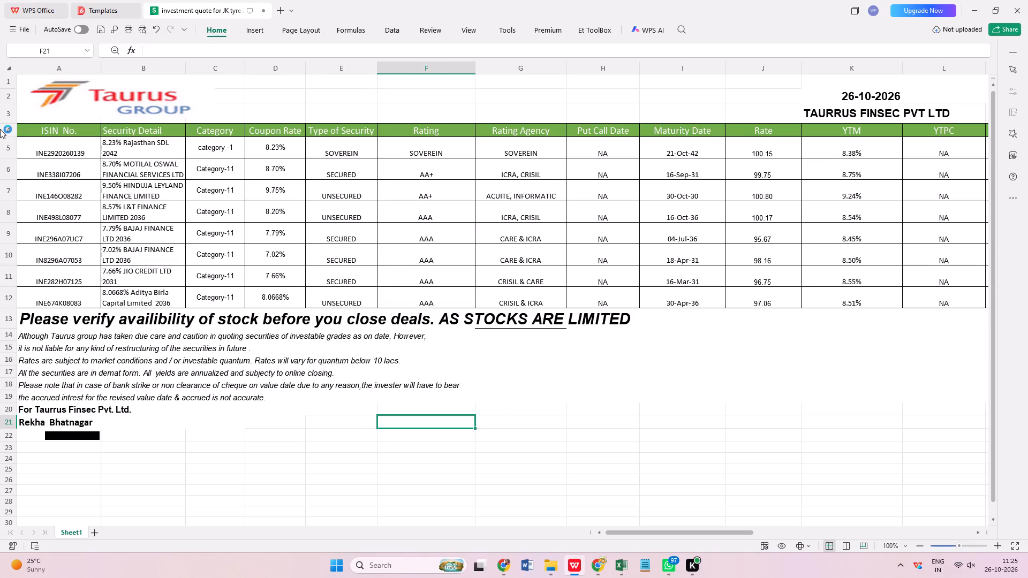
left_click(18, 26)
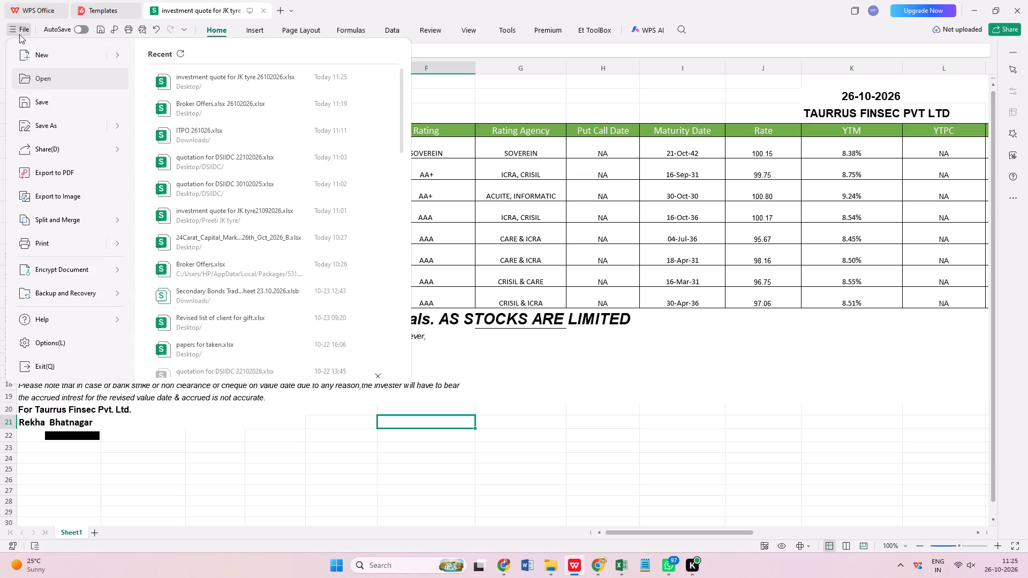
left_click(35, 101)
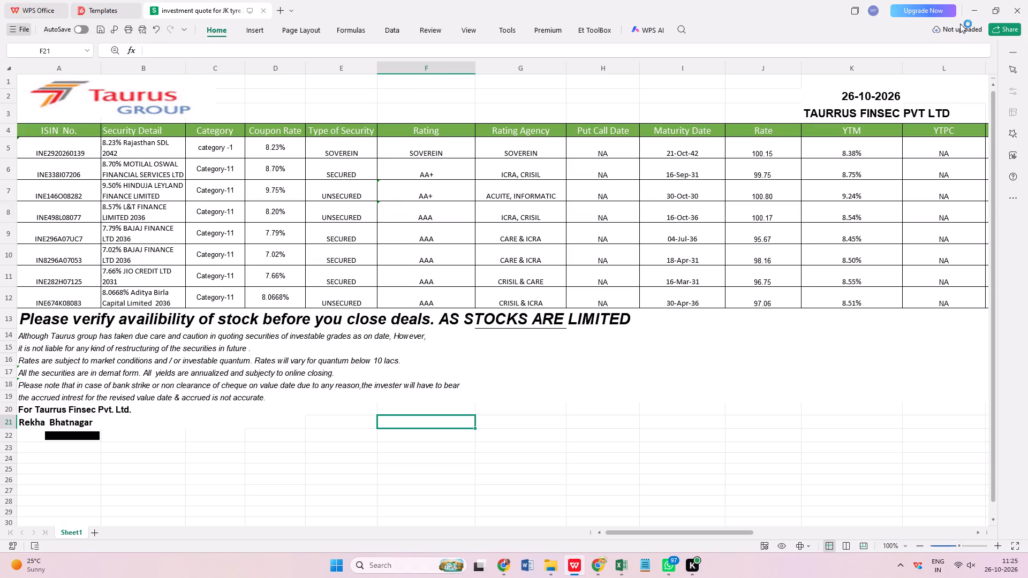
Close WPS Office with the saved JK tyre investment quote workbook.
left_click(1016, 12)
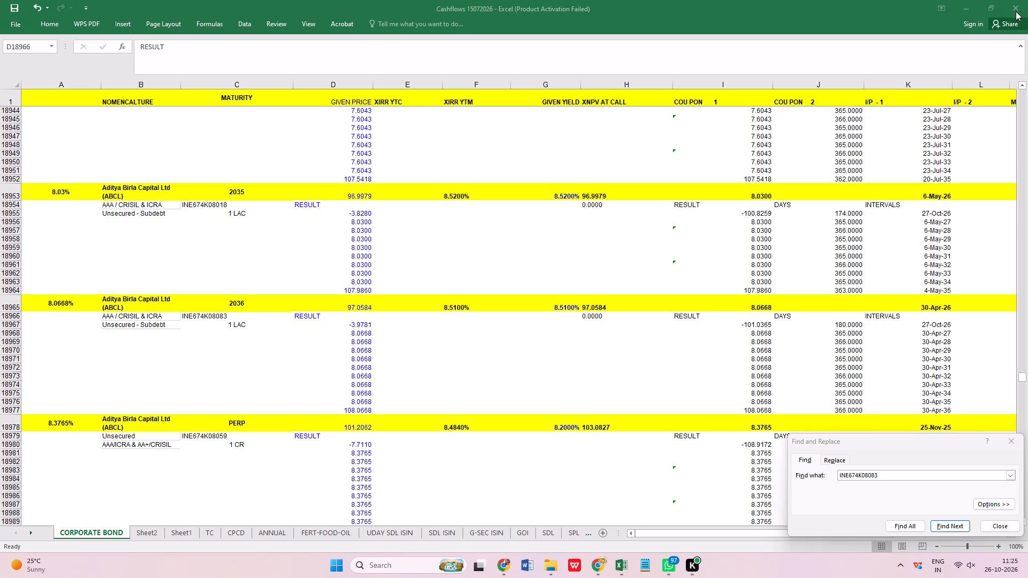
Switch to Chrome and bring up the forwarded Nuvama Offers email in Gmail.
left_click(596, 568)
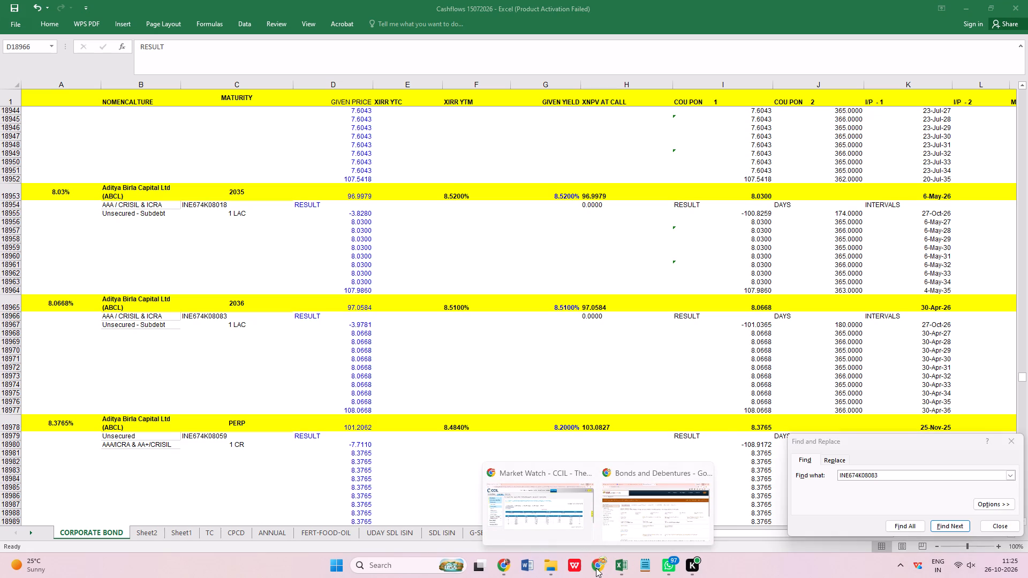
left_click(599, 564)
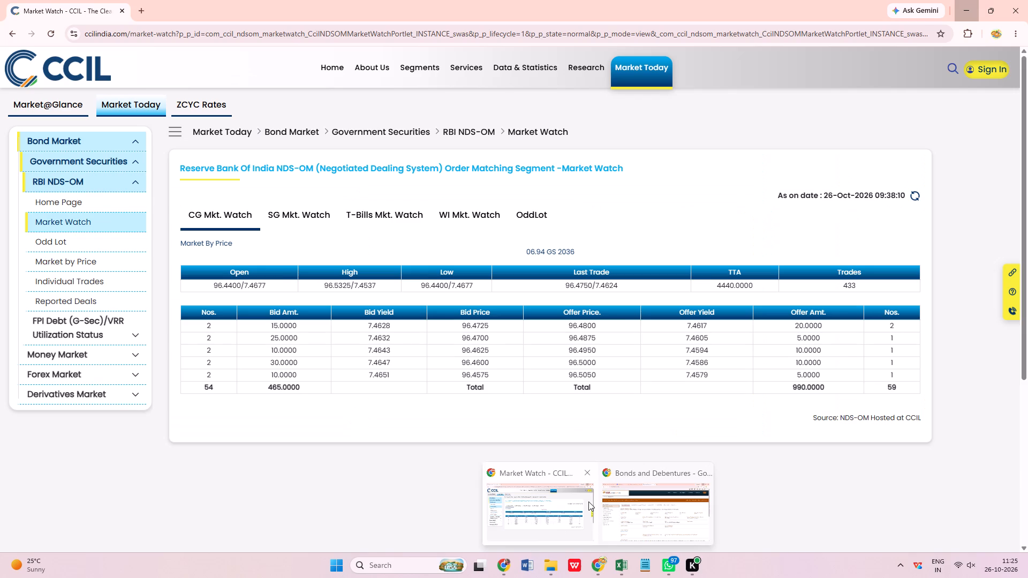
left_click(585, 501)
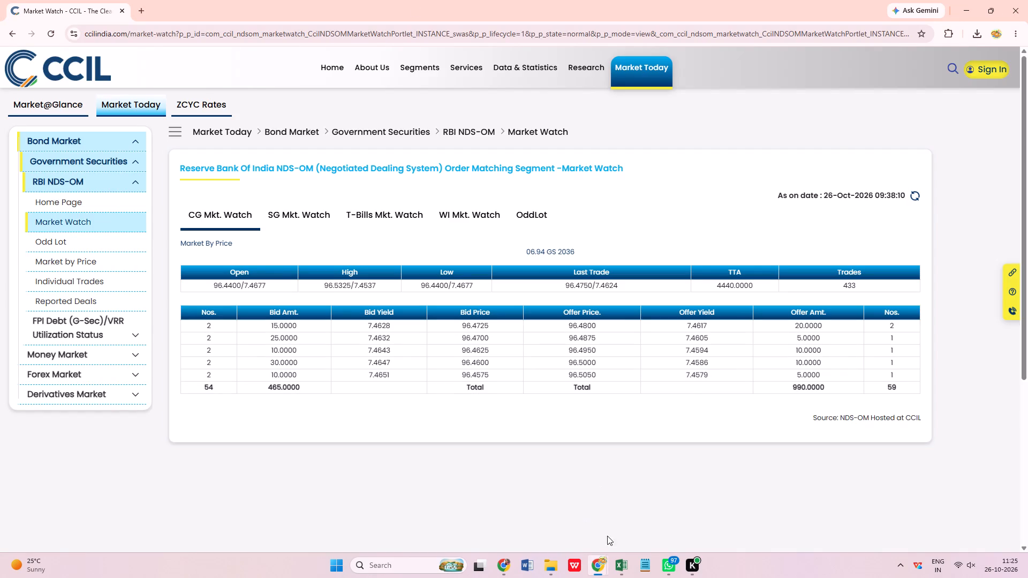
left_click(604, 564)
left_click(634, 509)
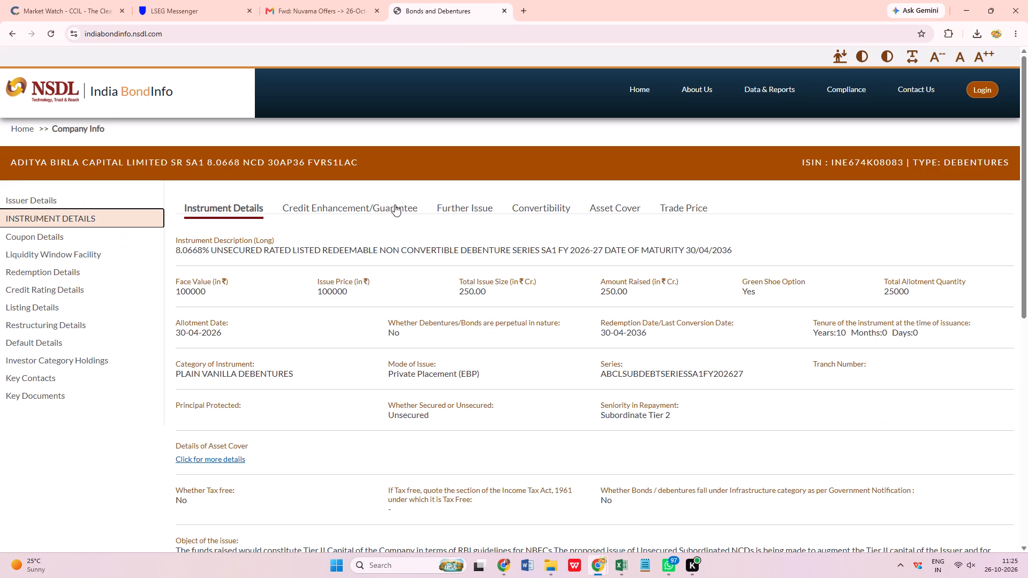
left_click(333, 10)
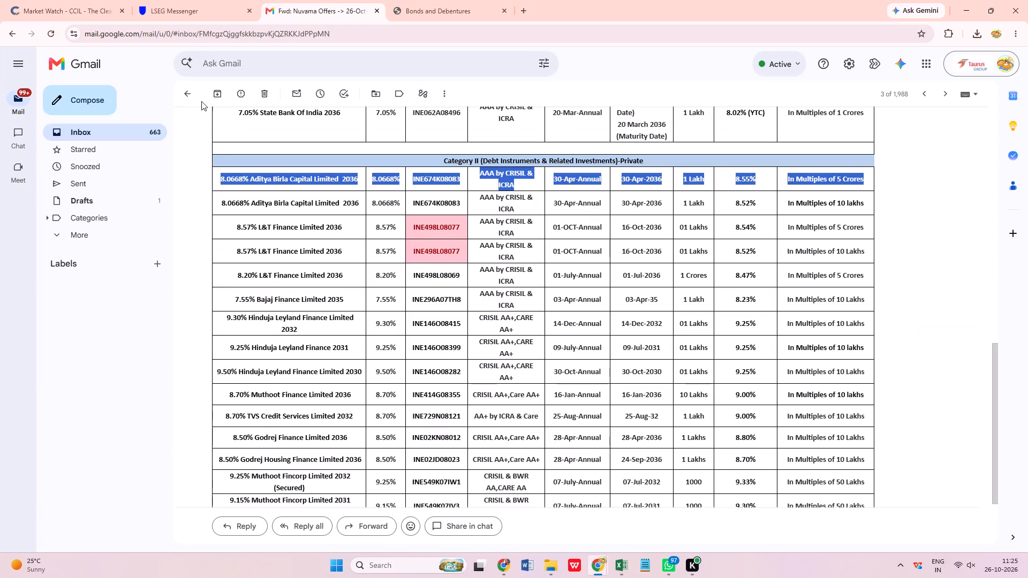
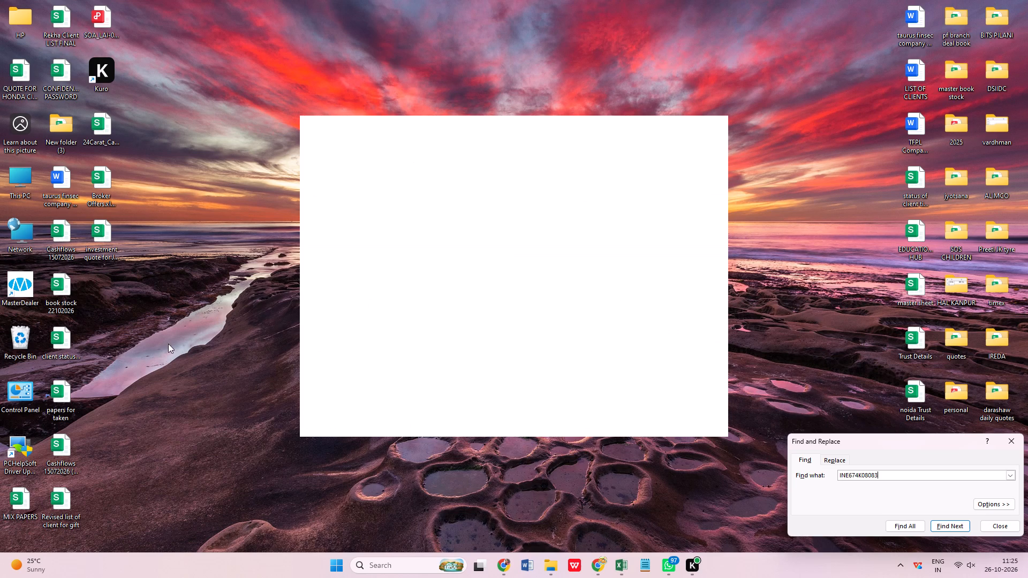
Open the saved investment quote for JK tyre workbook from the desktop in WPS Office.
double_click(100, 233)
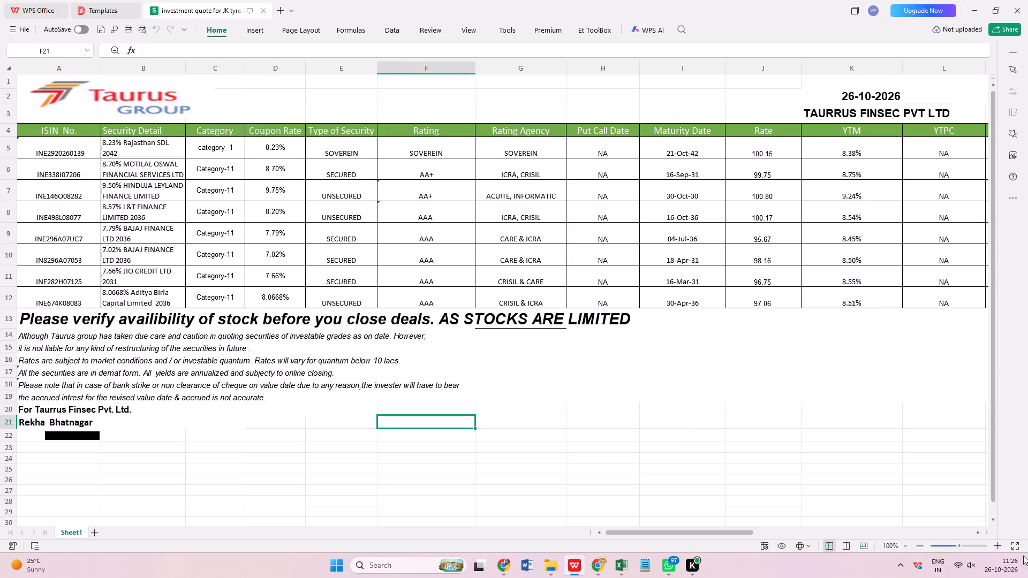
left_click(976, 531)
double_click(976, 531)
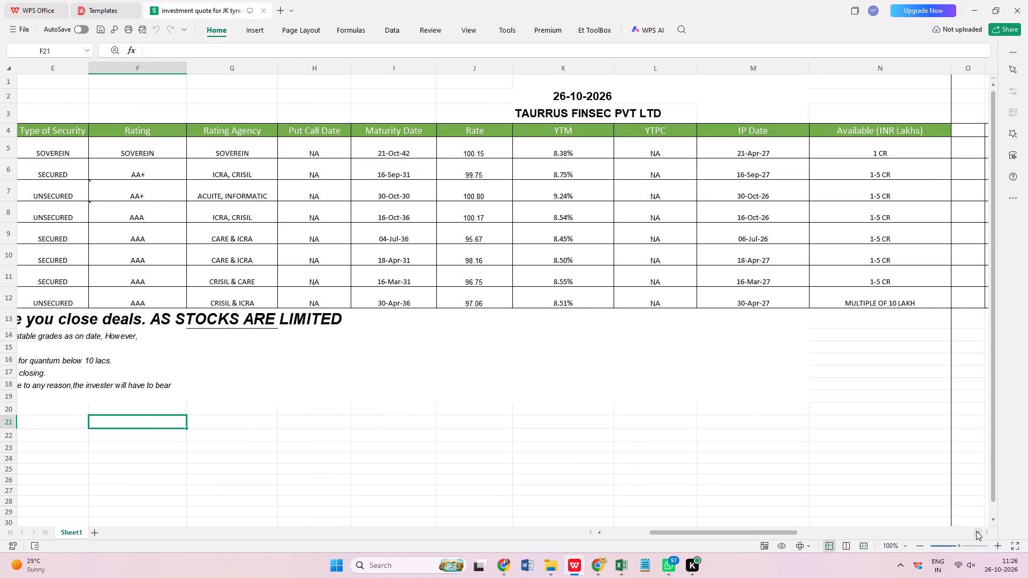
Look over the completed JK tyre investment quote and close WPS Office.
left_click_drag(766, 534, 600, 536)
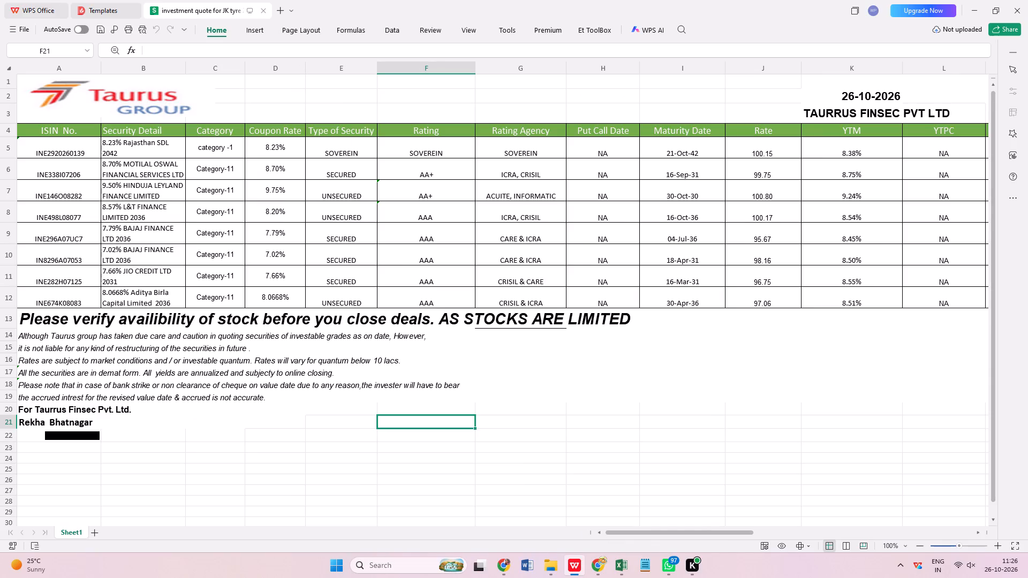
left_click(1019, 10)
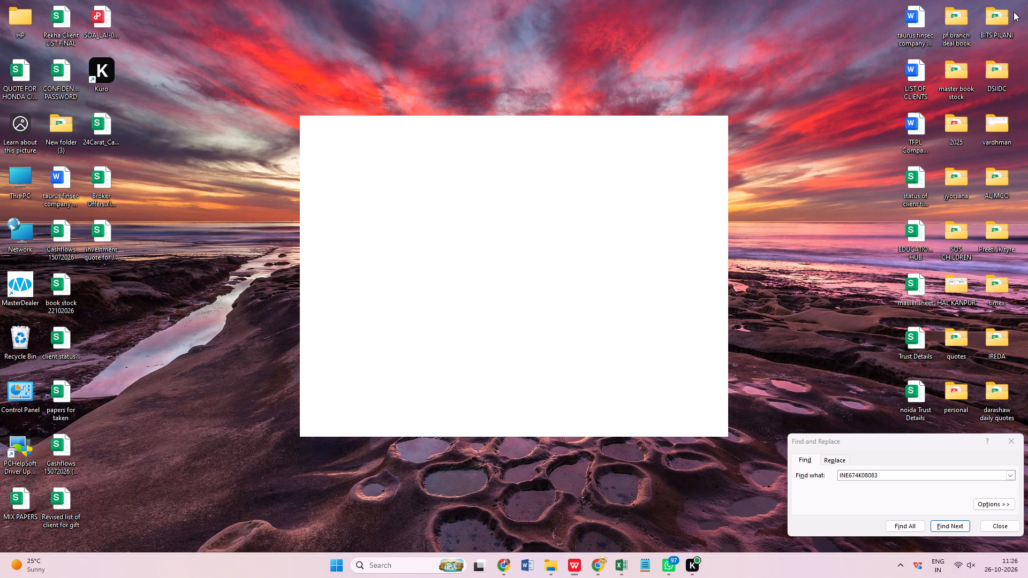
Switch to Gmail in Chrome and start a reply to the sender of the RE: PF Investment email.
left_click(596, 564)
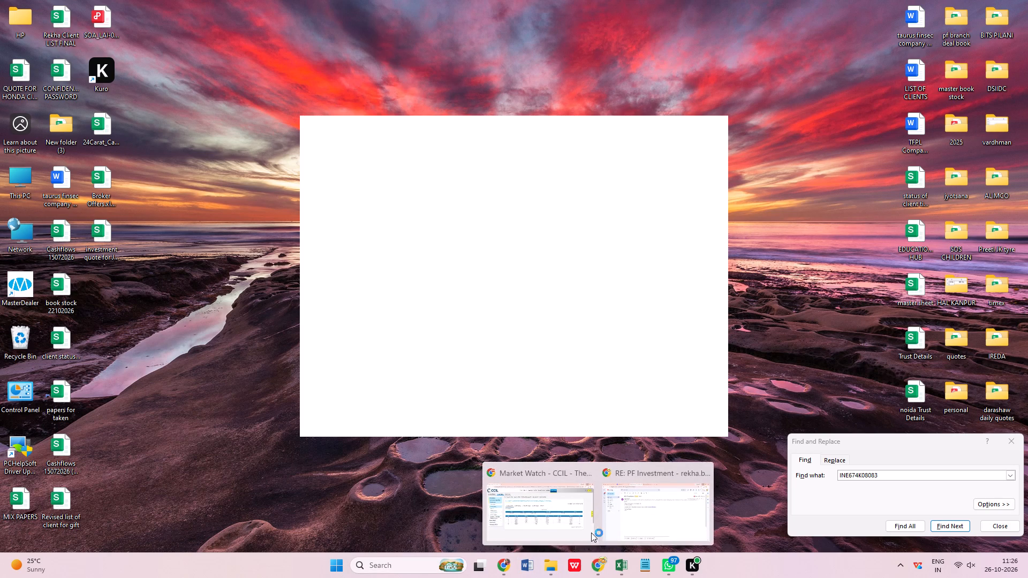
left_click(640, 508)
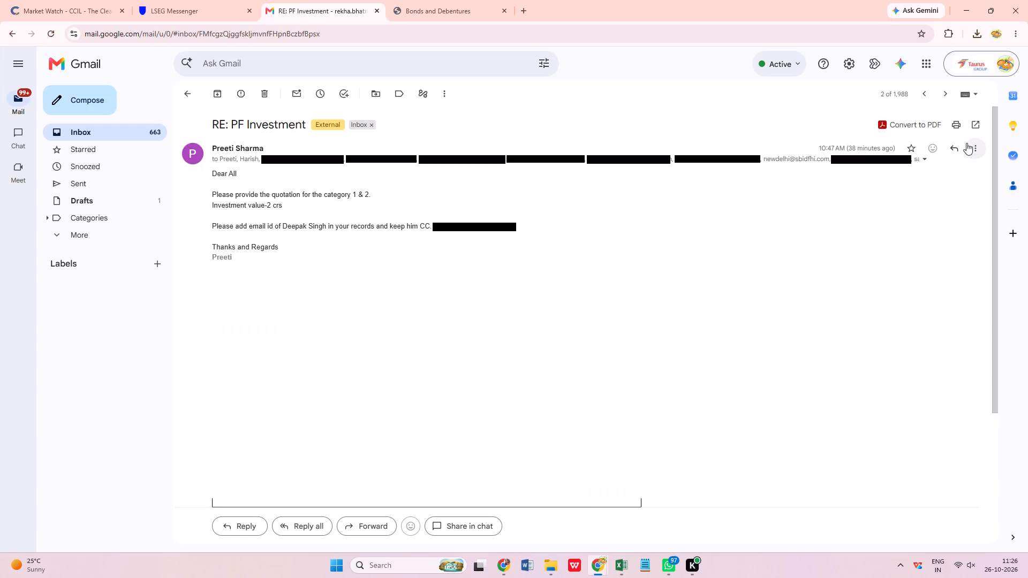
left_click(976, 147)
left_click(895, 172)
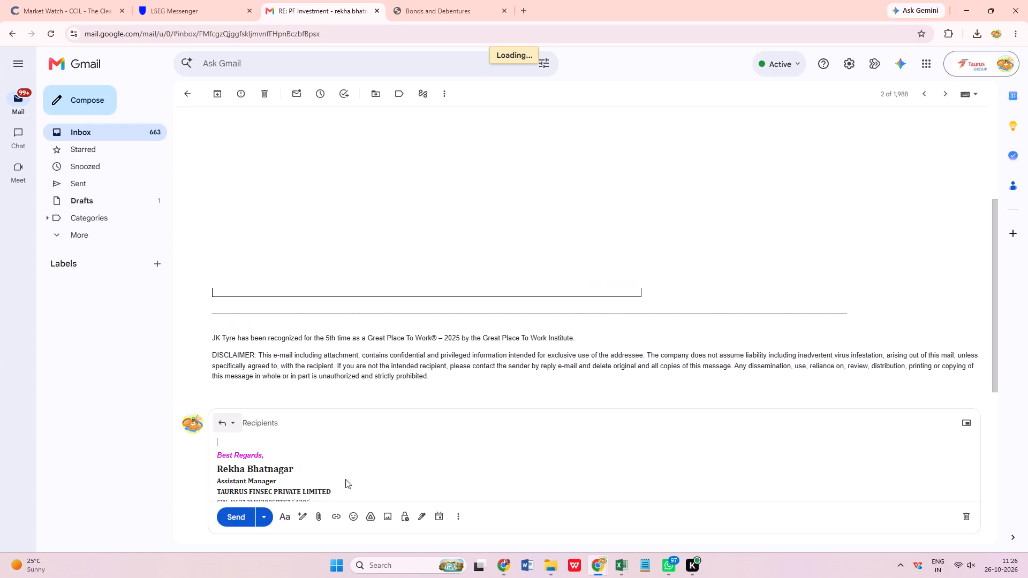
scroll(388, 345, "down", 3)
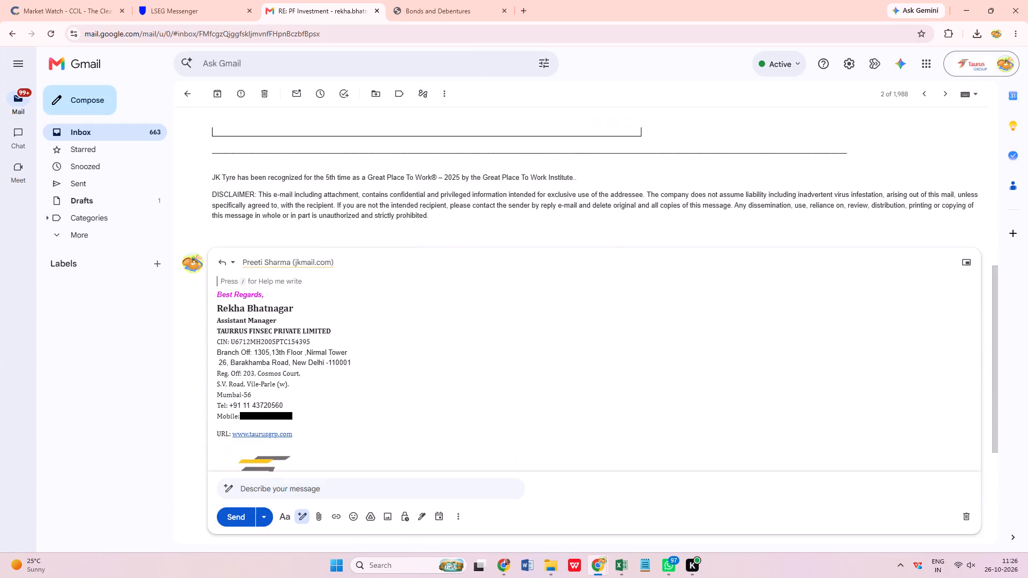
scroll(388, 345, "down", 2)
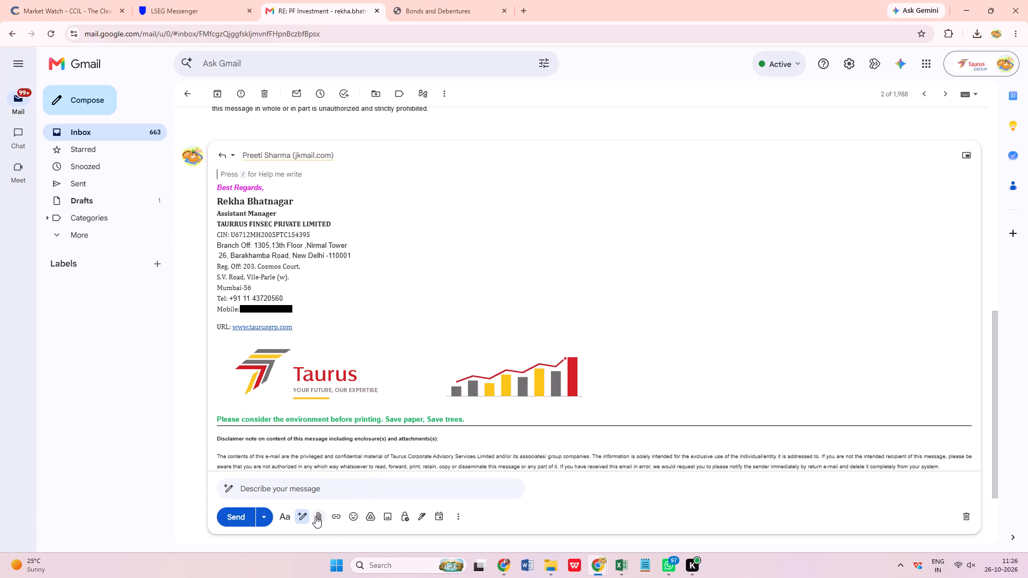
Begin attaching a file to the reply and browse to the Desktop folder, ready for a file name.
left_click(316, 515)
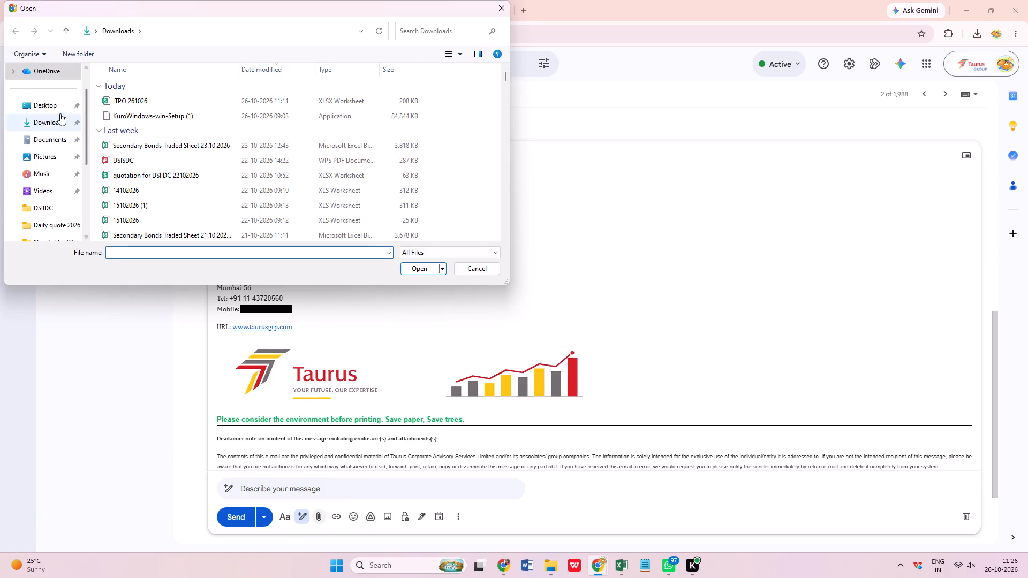
left_click(50, 104)
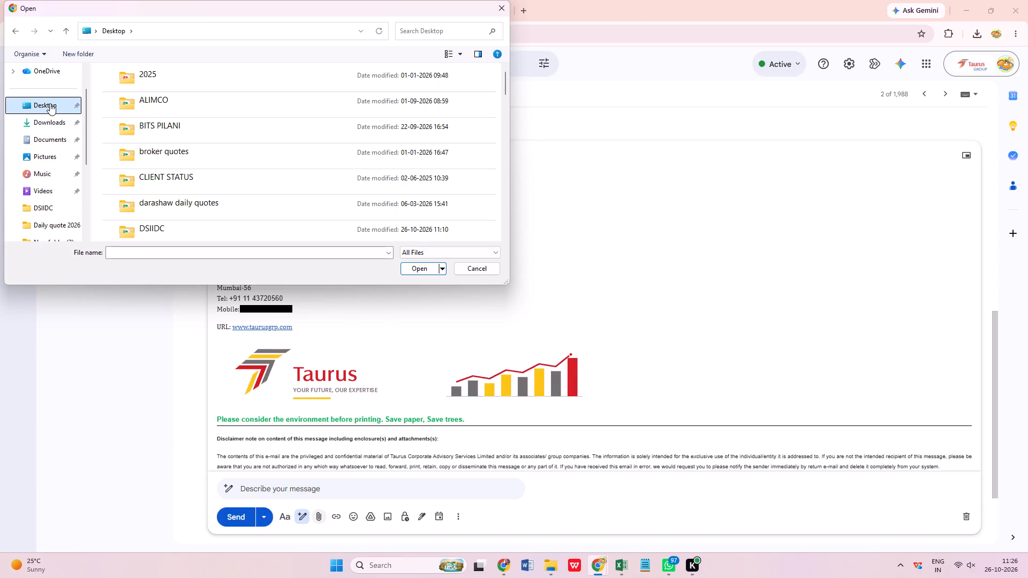
double_click(50, 103)
left_click(187, 255)
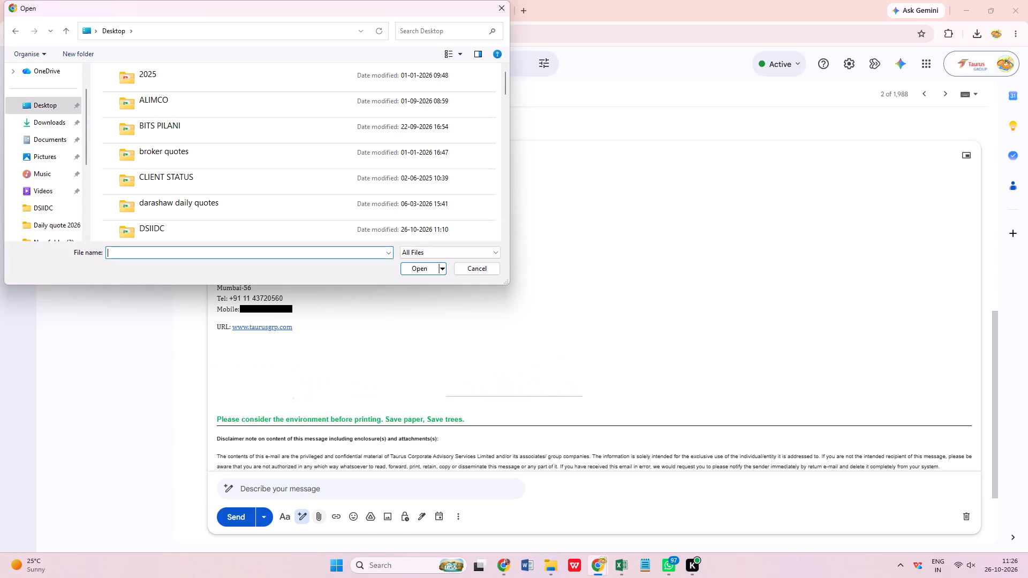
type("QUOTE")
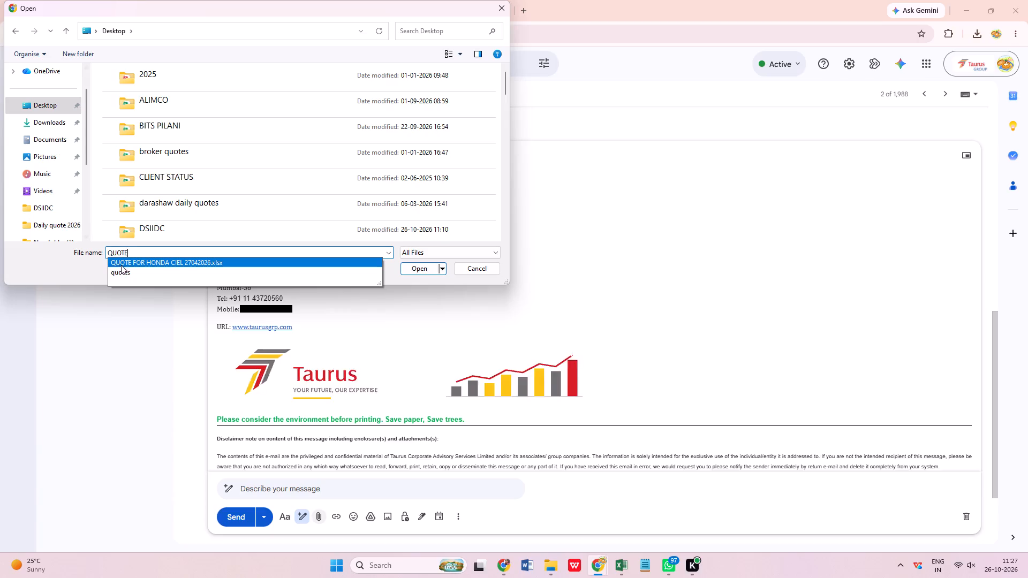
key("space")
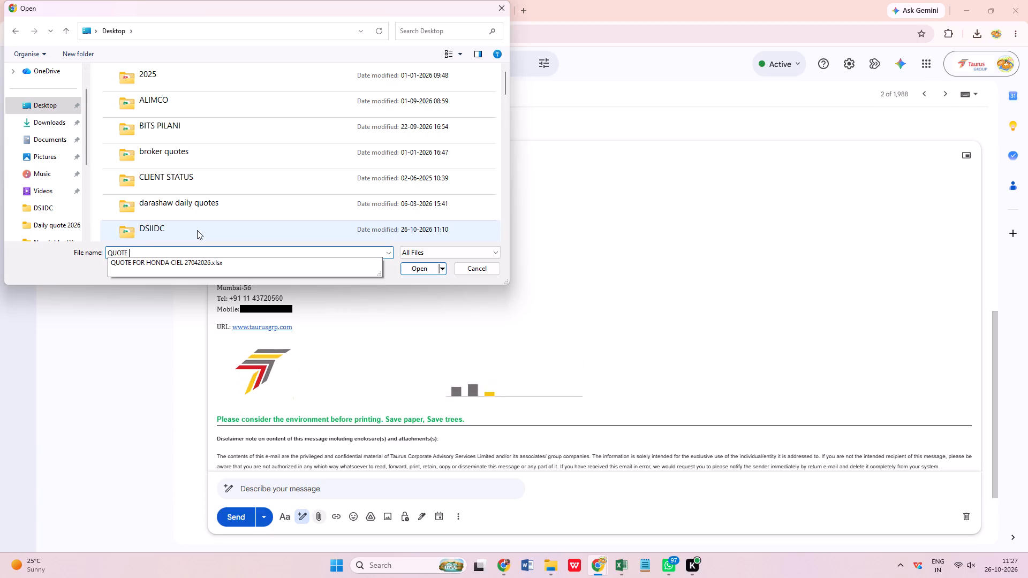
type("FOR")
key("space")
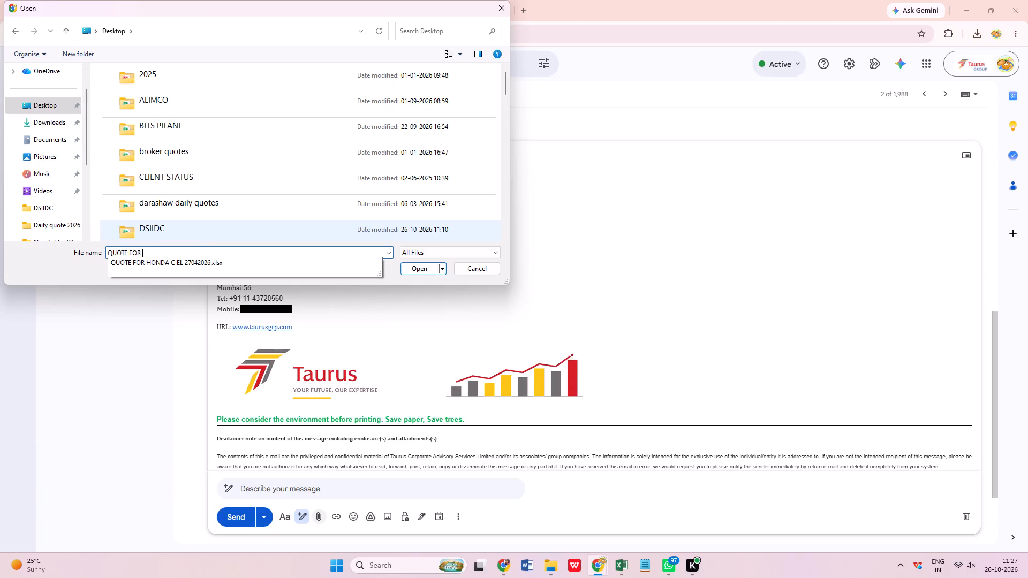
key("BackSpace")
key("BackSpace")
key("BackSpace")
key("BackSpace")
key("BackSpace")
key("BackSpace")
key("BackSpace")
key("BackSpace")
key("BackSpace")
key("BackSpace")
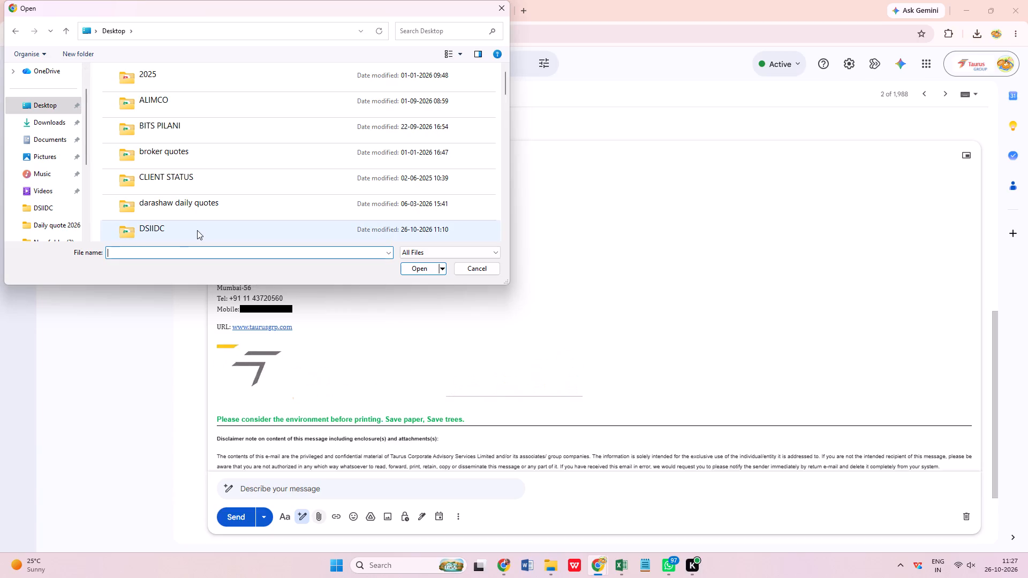
In Chrome, browse the Desktop folder for the JK tyre investment quote dated 26102026 to attach to the Gmail reply.
left_click(48, 105)
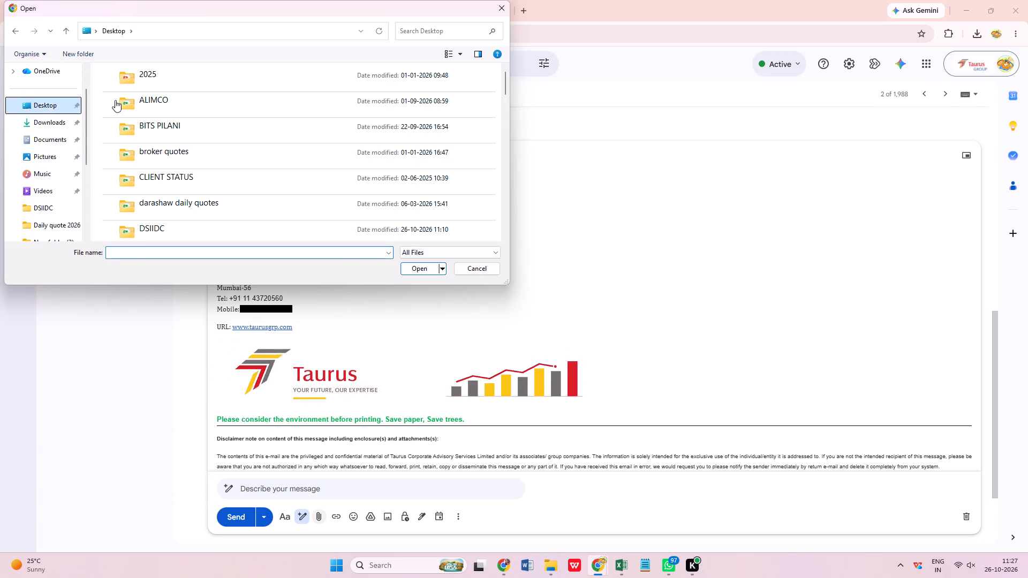
scroll(198, 138, "down", 8)
scroll(198, 138, "up", 2)
scroll(198, 138, "down", 7)
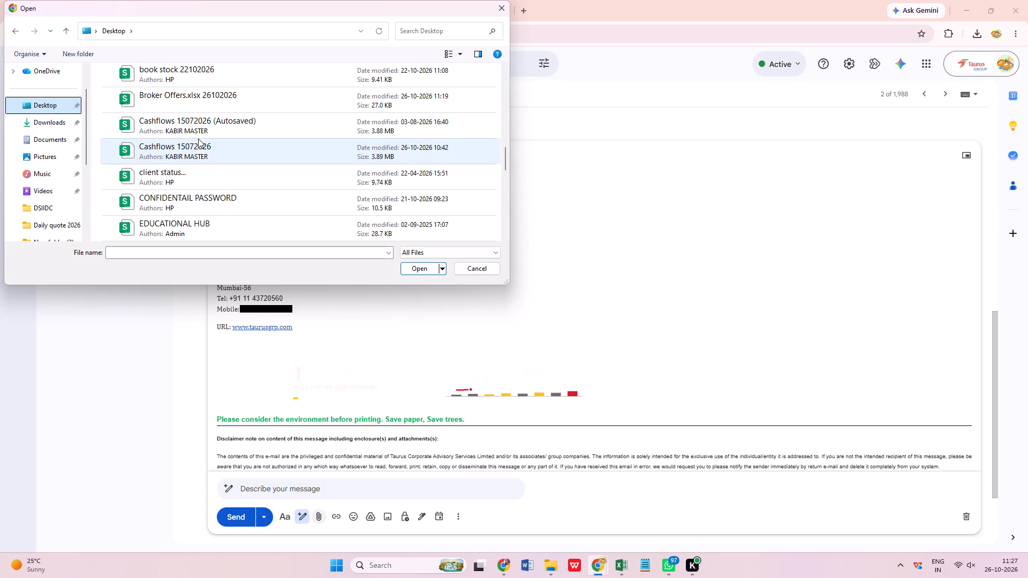
scroll(198, 139, "down", 2)
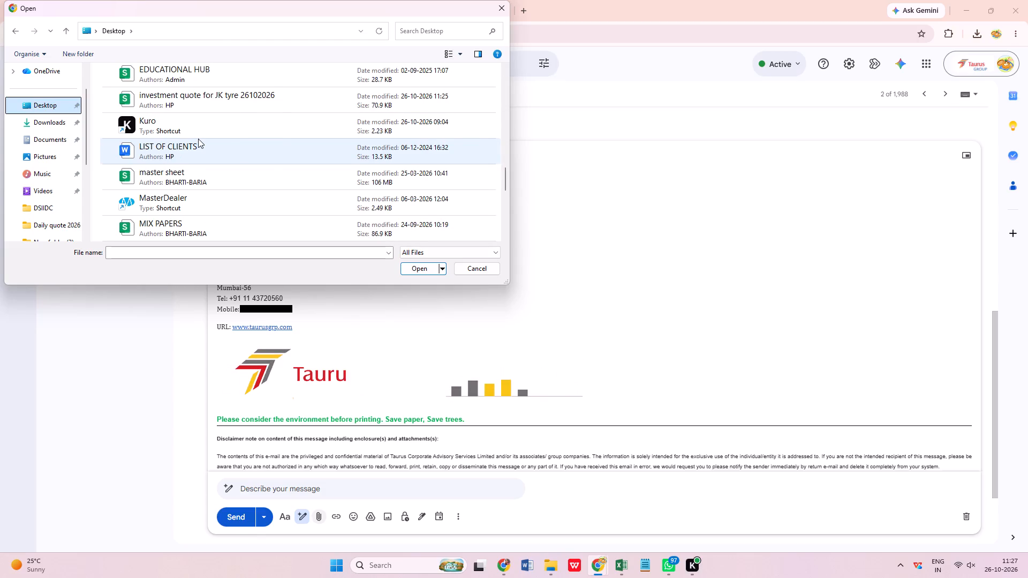
scroll(198, 139, "down", 2)
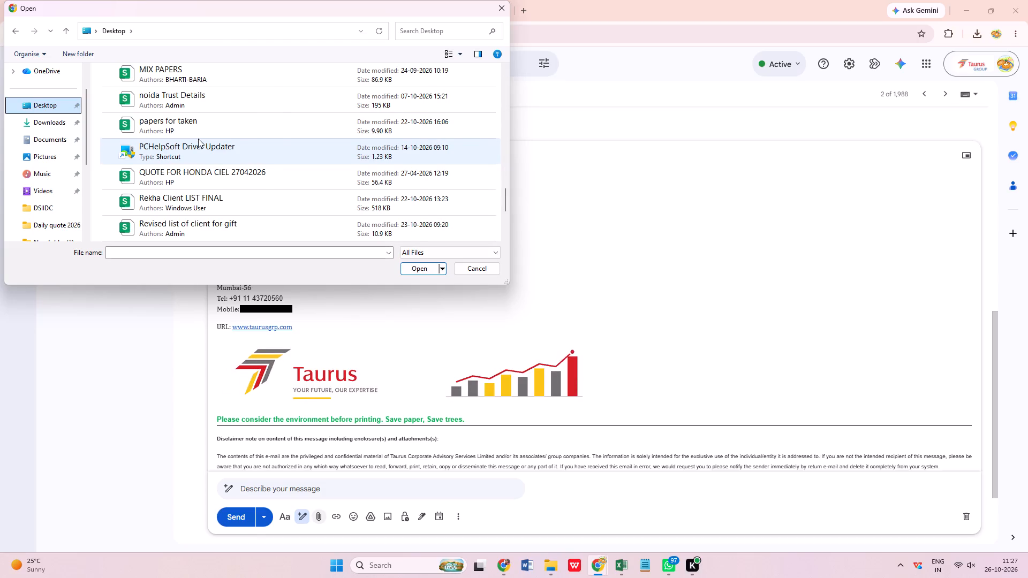
Attach the Desktop workbook "investment quote for JK tyre 26102026" to the Gmail reply.
scroll(201, 141, "down", 2)
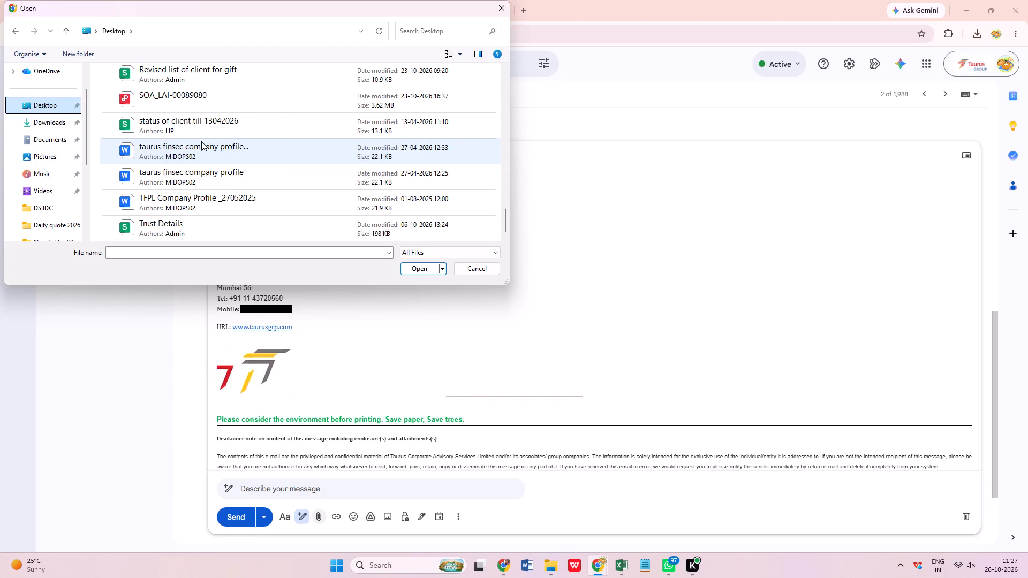
scroll(213, 199, "down", 1)
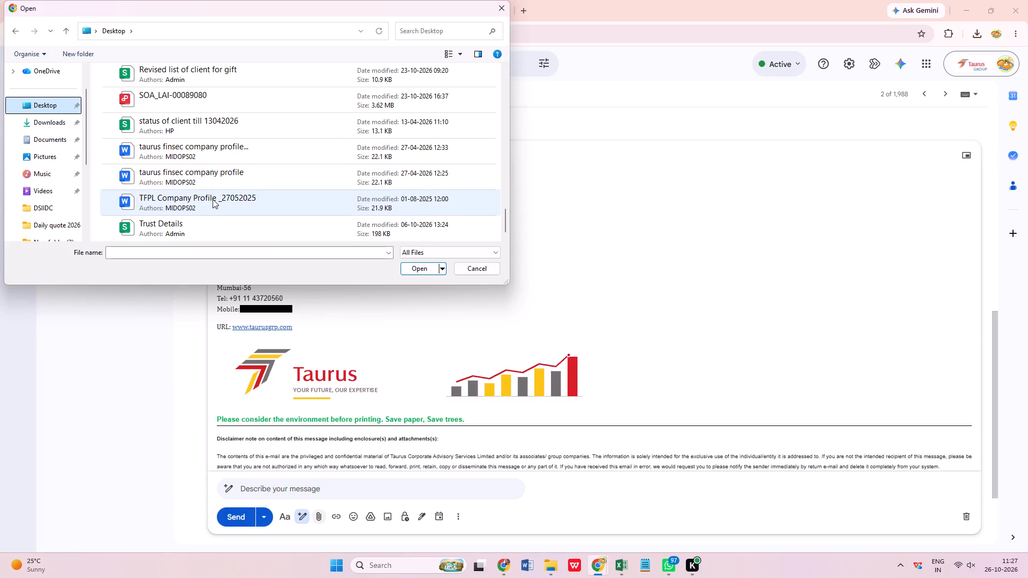
scroll(213, 199, "down", 2)
scroll(213, 199, "up", 5)
scroll(213, 199, "down", 1)
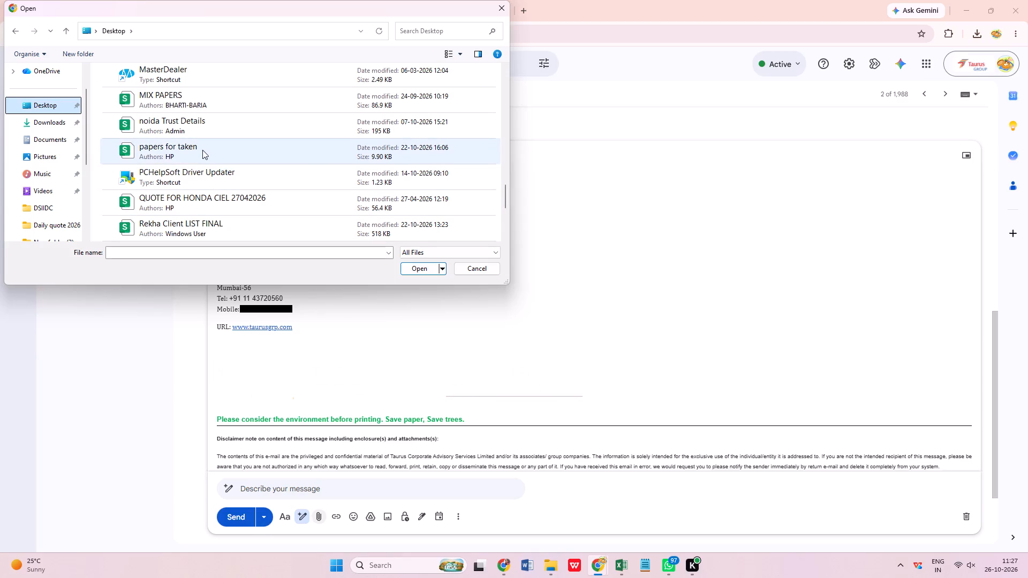
scroll(211, 219, "down", 2)
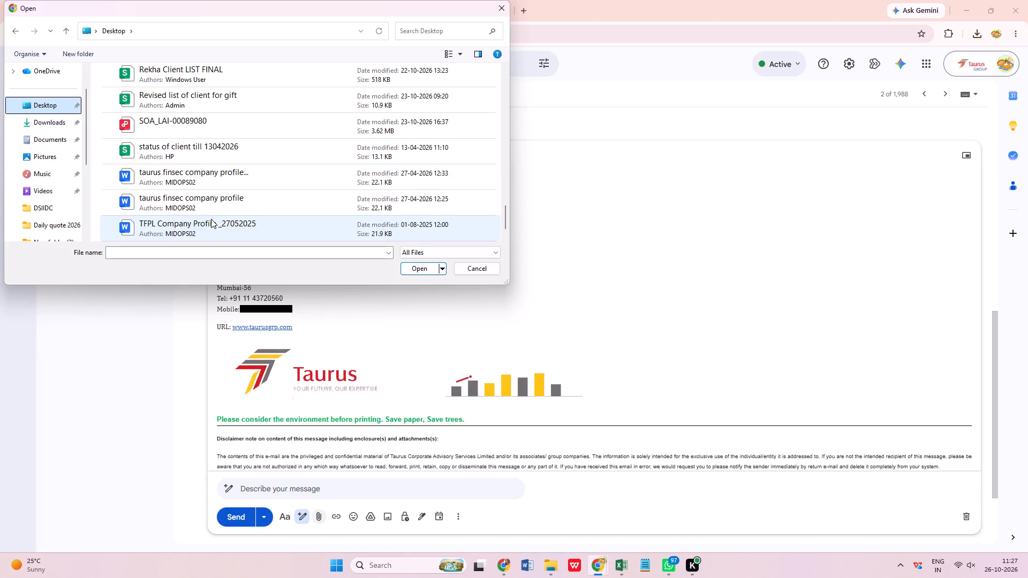
scroll(211, 219, "down", 5)
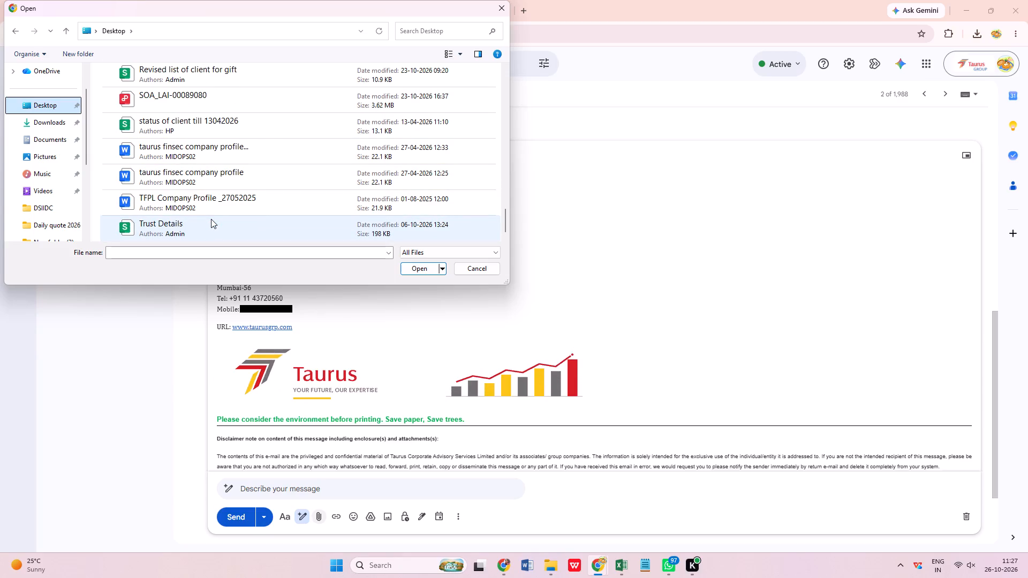
scroll(211, 219, "down", 2)
scroll(211, 219, "up", 6)
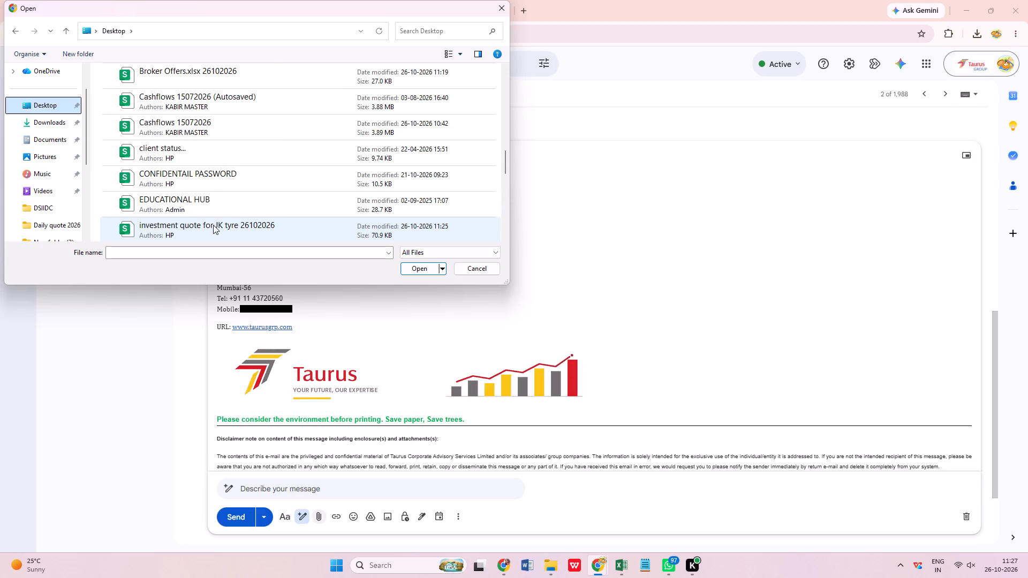
double_click(214, 224)
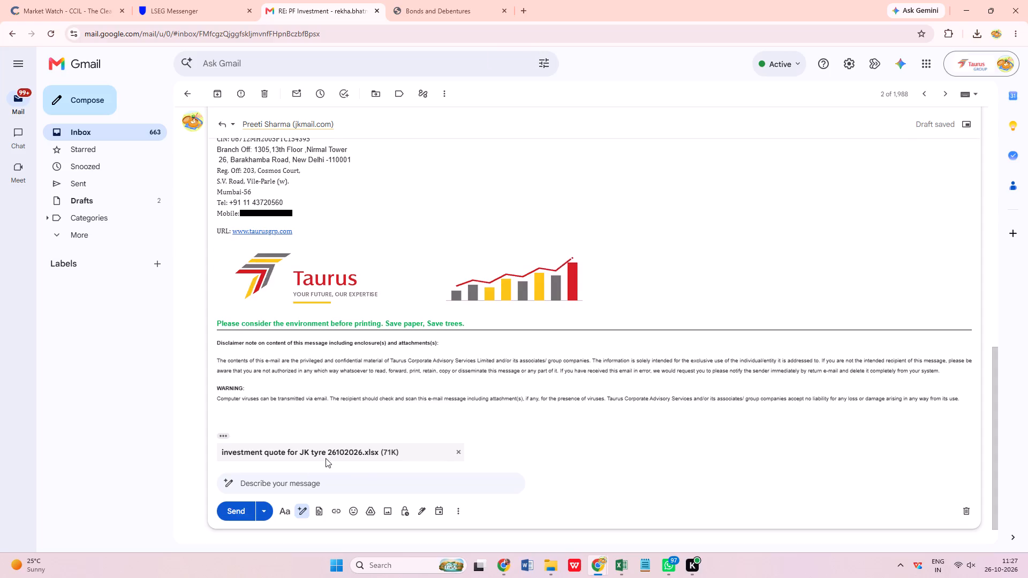
scroll(398, 237, "up", 13)
scroll(398, 237, "down", 1)
scroll(398, 237, "up", 2)
scroll(398, 237, "down", 2)
scroll(398, 237, "up", 3)
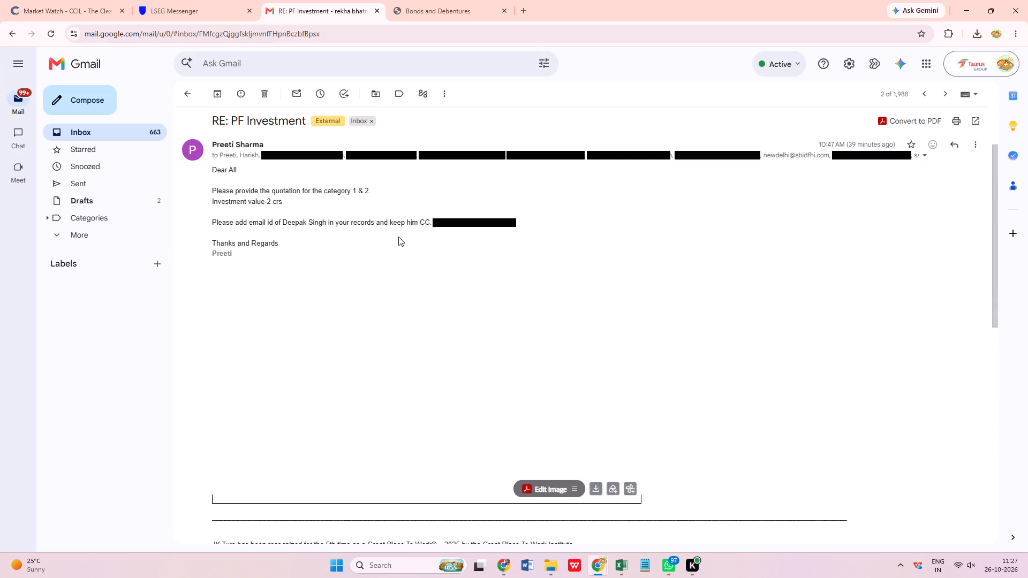
scroll(398, 237, "down", 7)
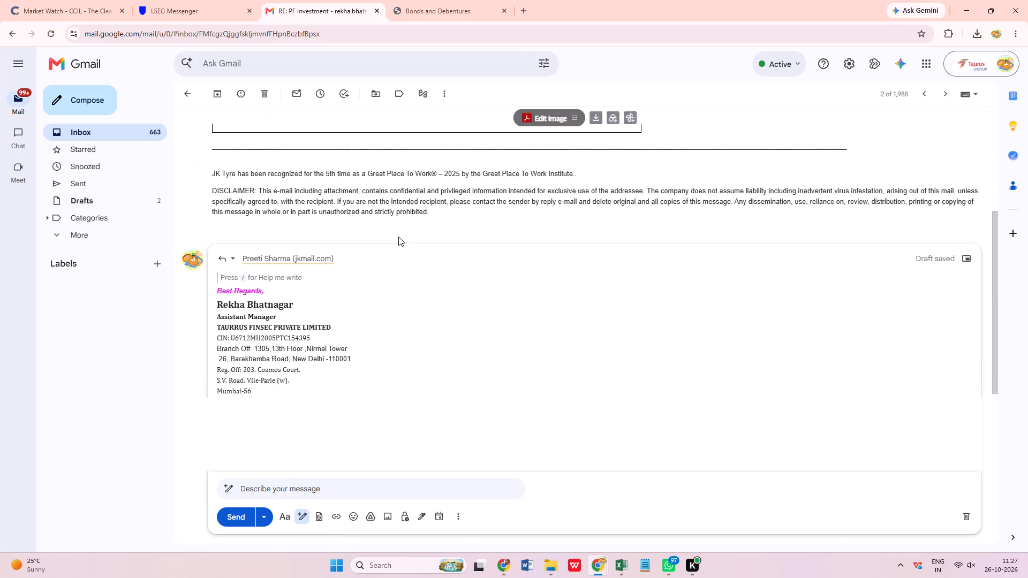
scroll(398, 237, "down", 3)
scroll(398, 237, "up", 3)
scroll(398, 237, "down", 2)
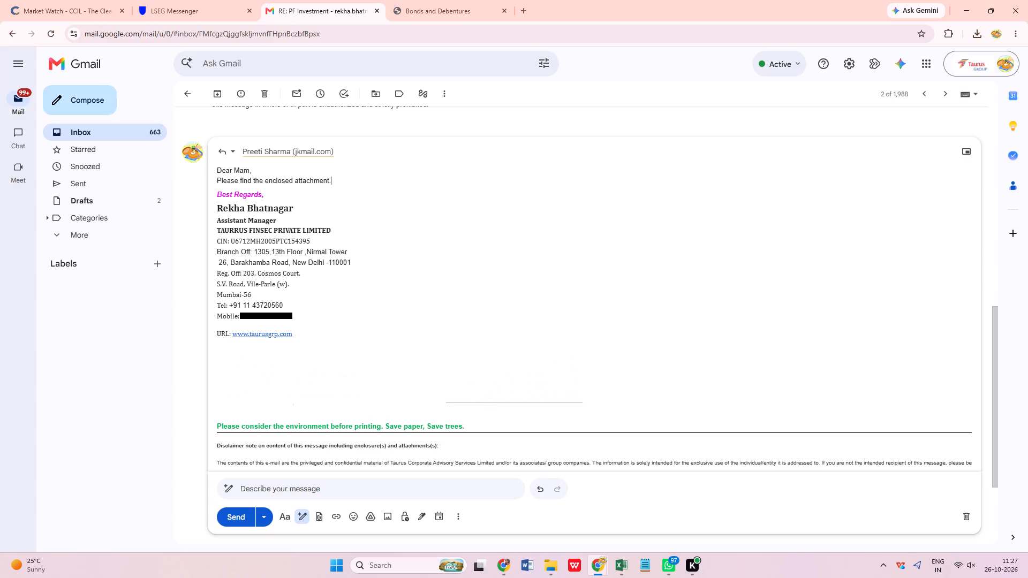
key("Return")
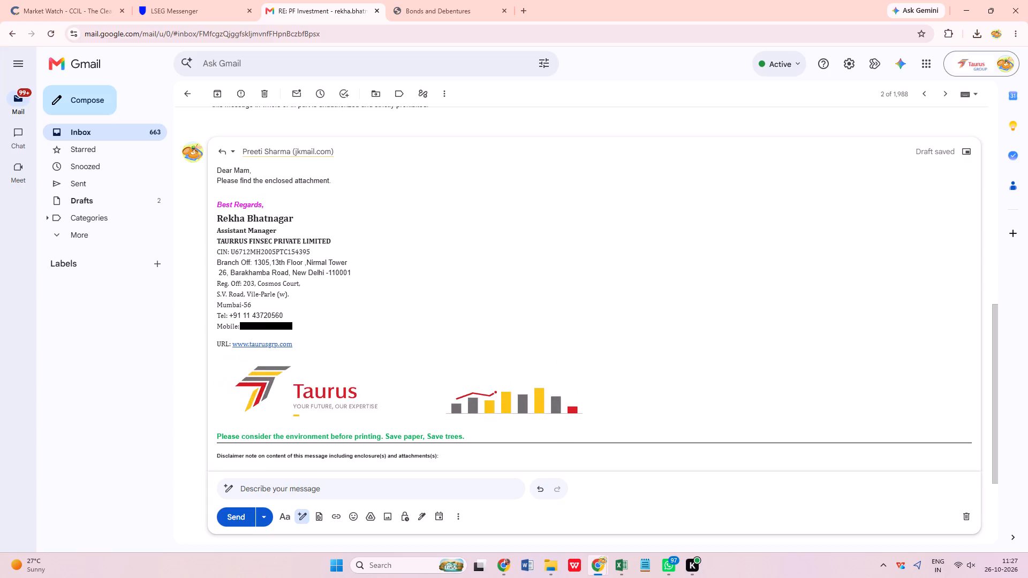
Open the attached investment quote for JK tyre 26102026.xlsx from the reply draft to check it in WPS Office.
scroll(529, 272, "down", 2)
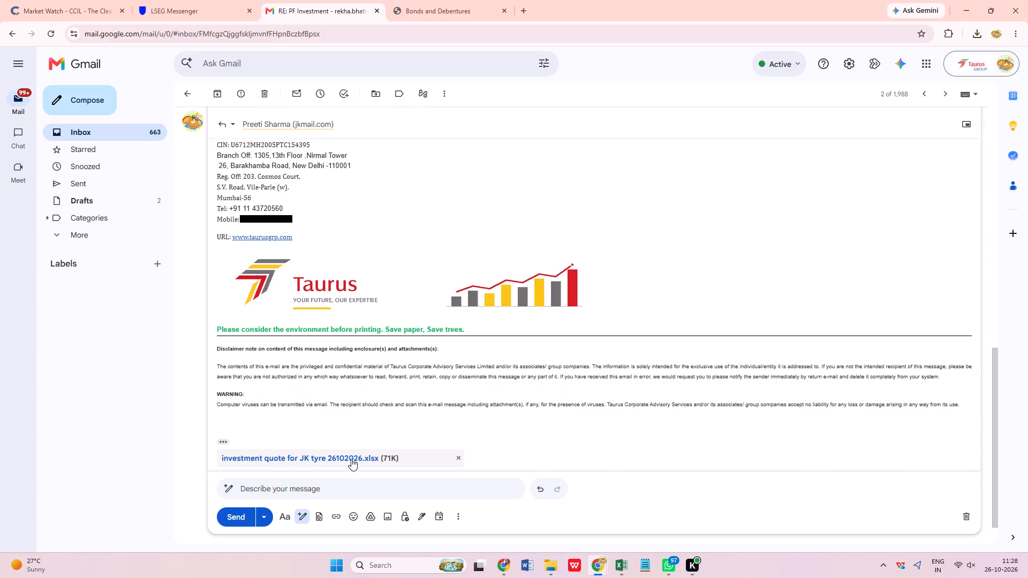
left_click(351, 458)
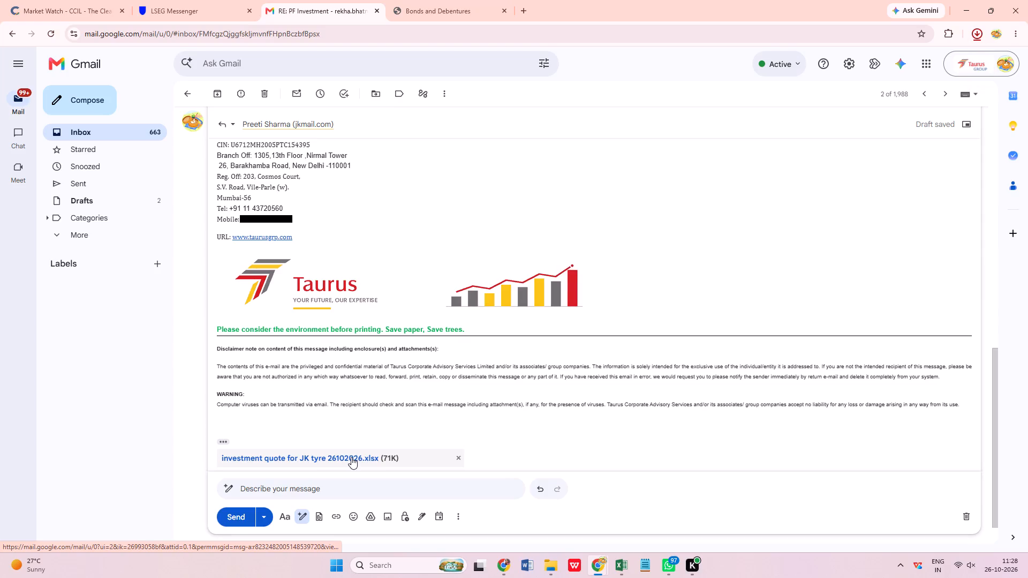
left_click(858, 60)
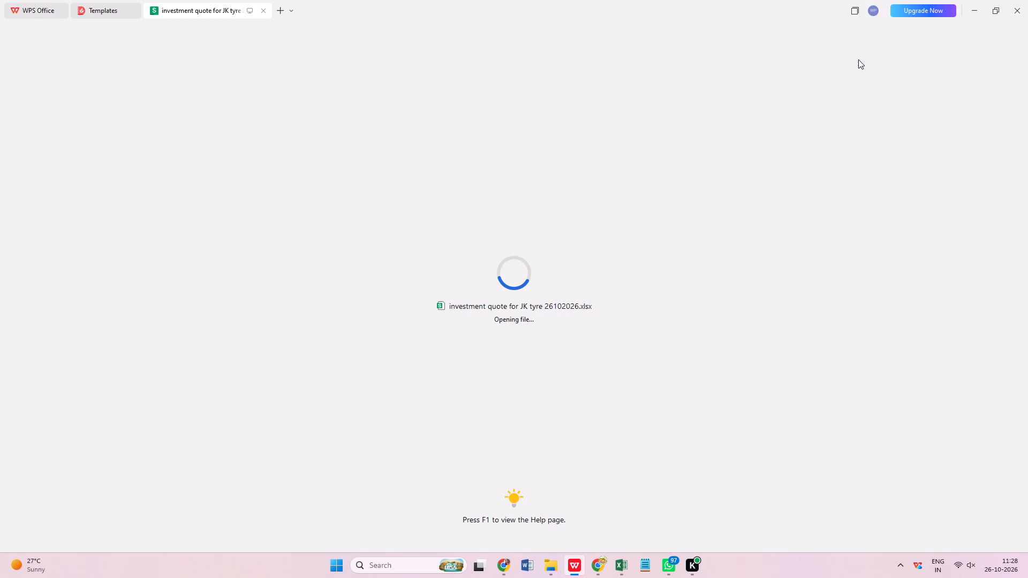
Review the attached quote's bond rows, closing notes and columns through Available (INR Lakhs), and close WPS Office.
scroll(222, 346, "down", 1)
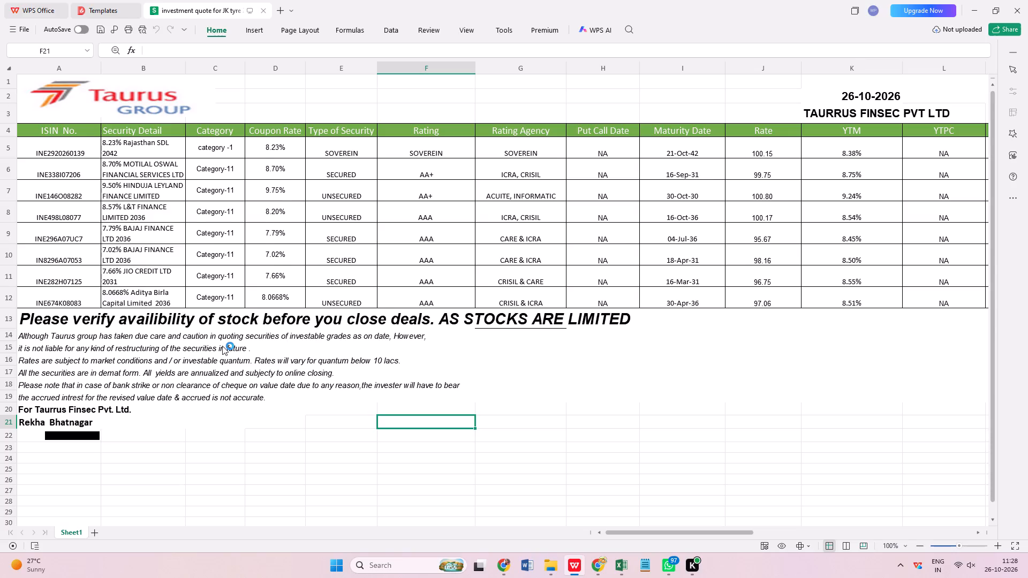
scroll(222, 346, "down", 11)
scroll(223, 347, "up", 1)
scroll(223, 347, "down", 2)
scroll(223, 347, "up", 1)
scroll(223, 347, "down", 6)
scroll(223, 347, "up", 2)
scroll(223, 347, "down", 1)
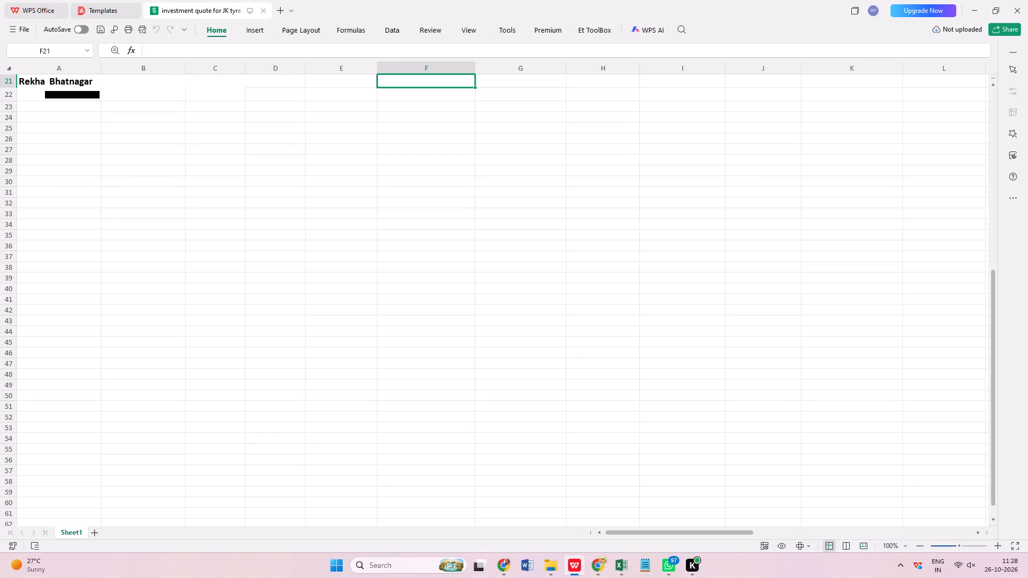
scroll(223, 347, "up", 1)
scroll(223, 347, "down", 3)
scroll(223, 347, "up", 8)
scroll(223, 347, "down", 1)
scroll(223, 347, "up", 16)
scroll(307, 254, "up", 4)
scroll(307, 254, "down", 1)
scroll(307, 254, "up", 4)
scroll(308, 255, "down", 1)
scroll(308, 255, "up", 2)
scroll(308, 255, "down", 1)
scroll(308, 255, "up", 12)
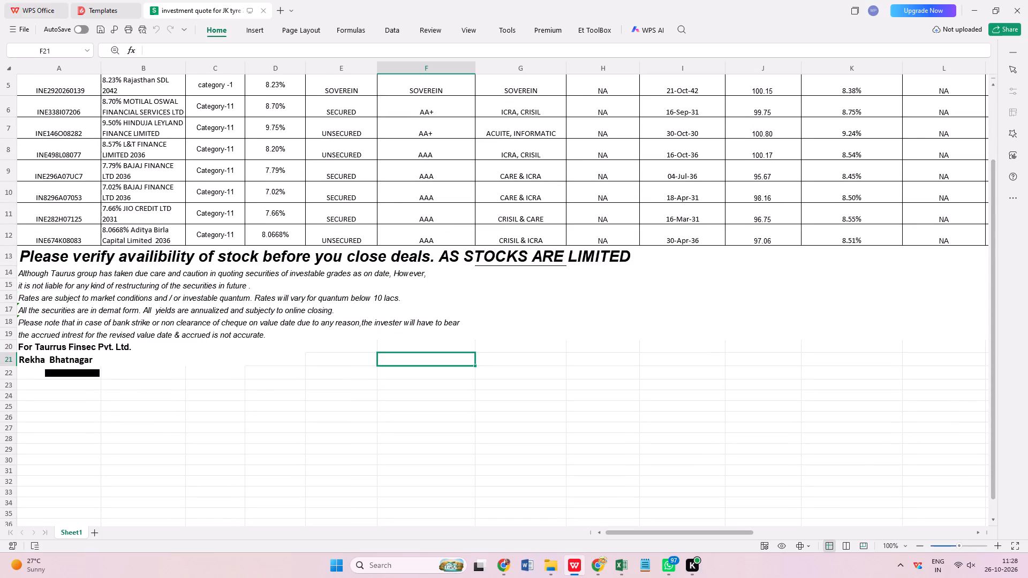
scroll(308, 255, "up", 12)
scroll(308, 255, "down", 1)
scroll(308, 255, "up", 1)
scroll(308, 255, "down", 1)
scroll(308, 255, "up", 6)
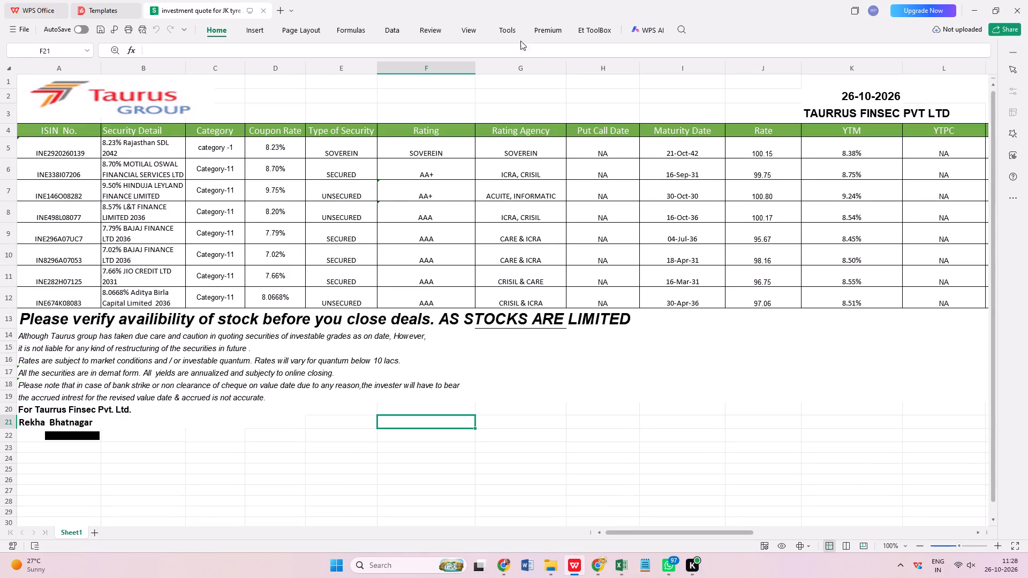
triple_click(974, 532)
double_click(974, 532)
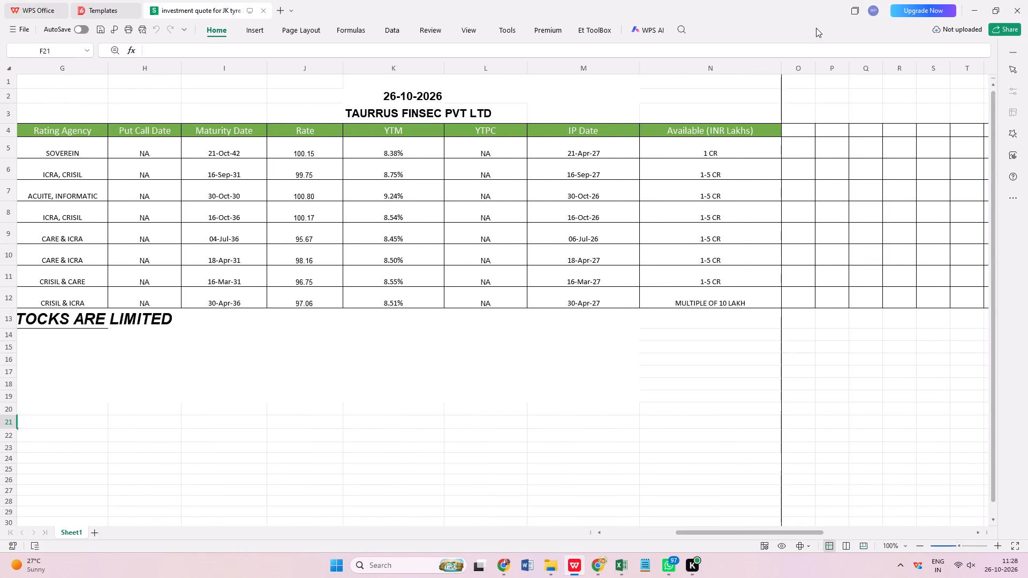
left_click(1018, 5)
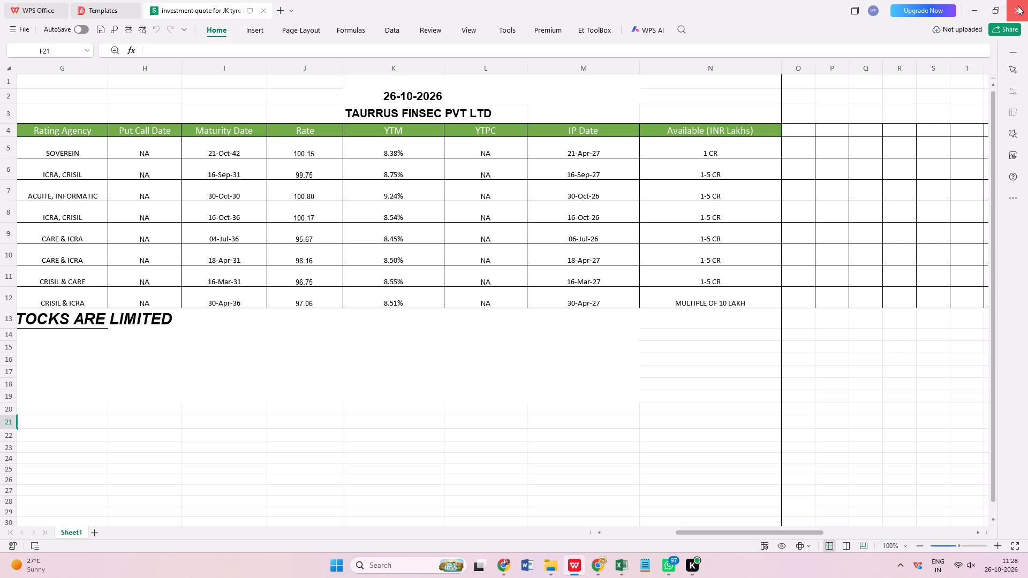